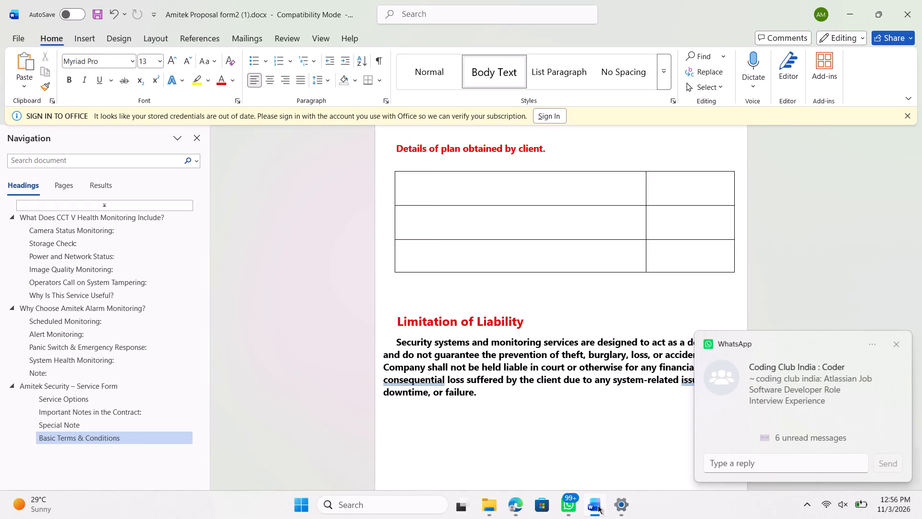
In the alarm system offer table under Service Options, set the monthly cost of the up to ₹50,000 package to 1190.
scroll(598, 506, up, 1)
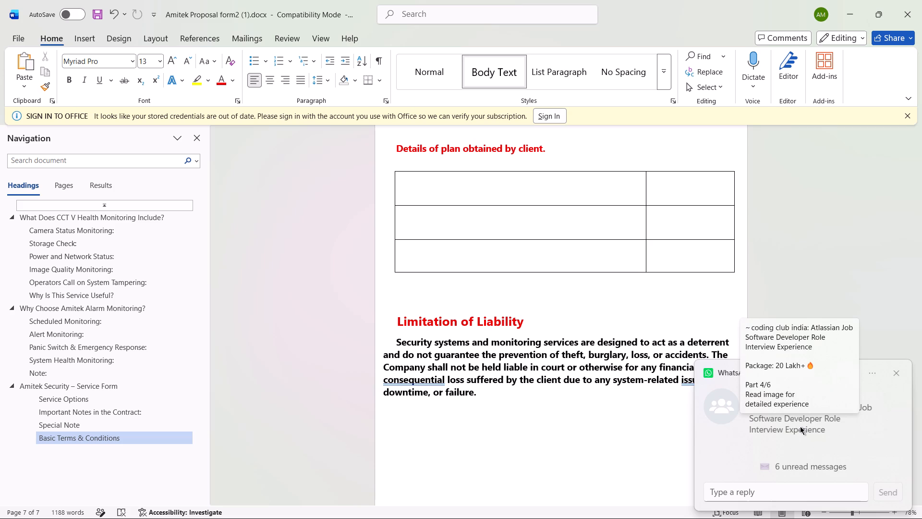
scroll(800, 426, up, 1)
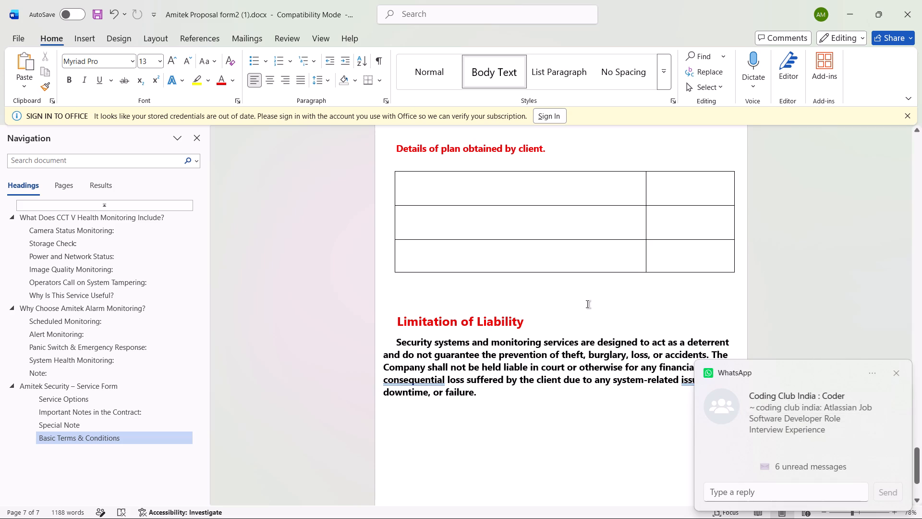
scroll(587, 304, up, 5)
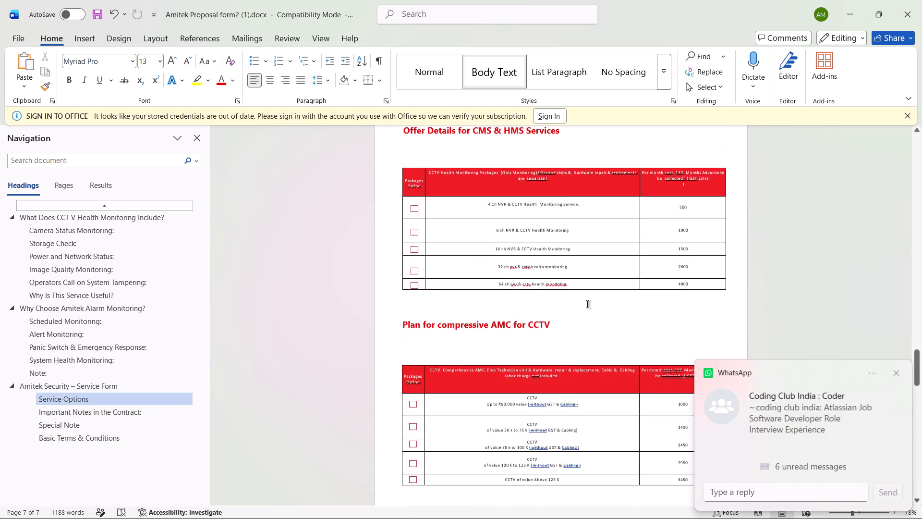
scroll(587, 304, up, 2)
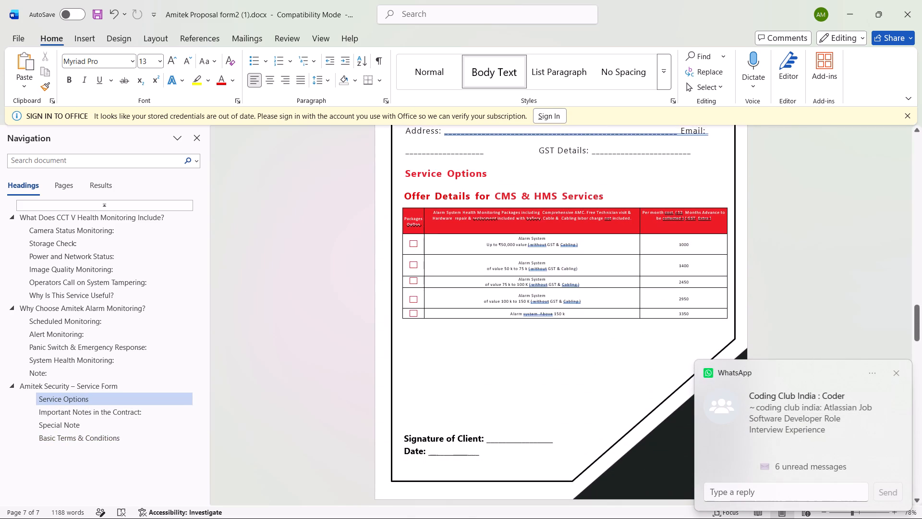
click(692, 245)
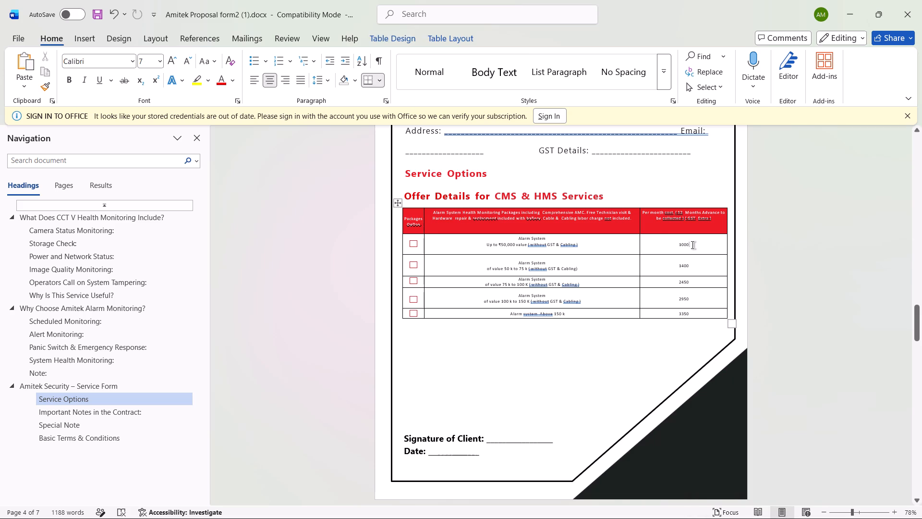
key(BackSpace)
key(BackSpace)
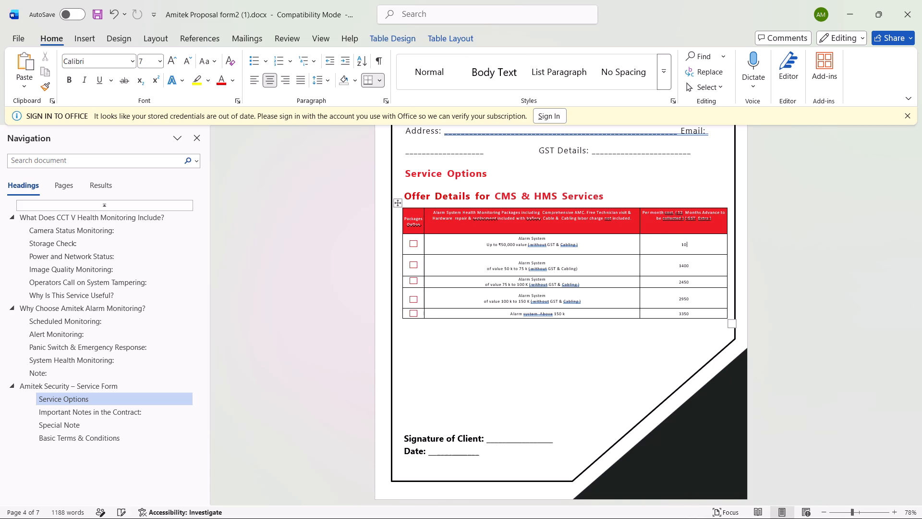
key(BackSpace)
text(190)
Delete the hundreds digit from the monthly cost of the alarm system package valued 50 k to 75 k.
click(688, 266)
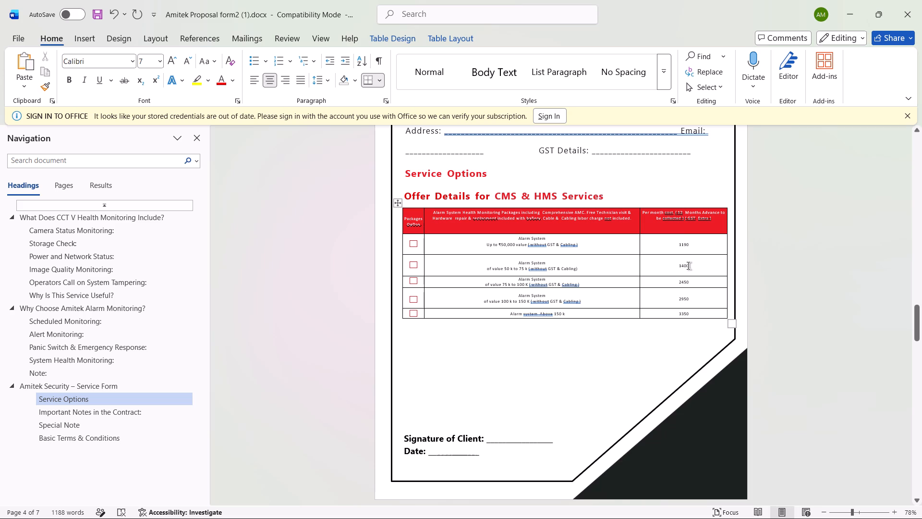
key(Left)
key(Left)
key(BackSpace)
Set the monthly cost for the alarm system valued 50 k to 75 k to 1650.
key(6)
key(Right)
key(BackSpace)
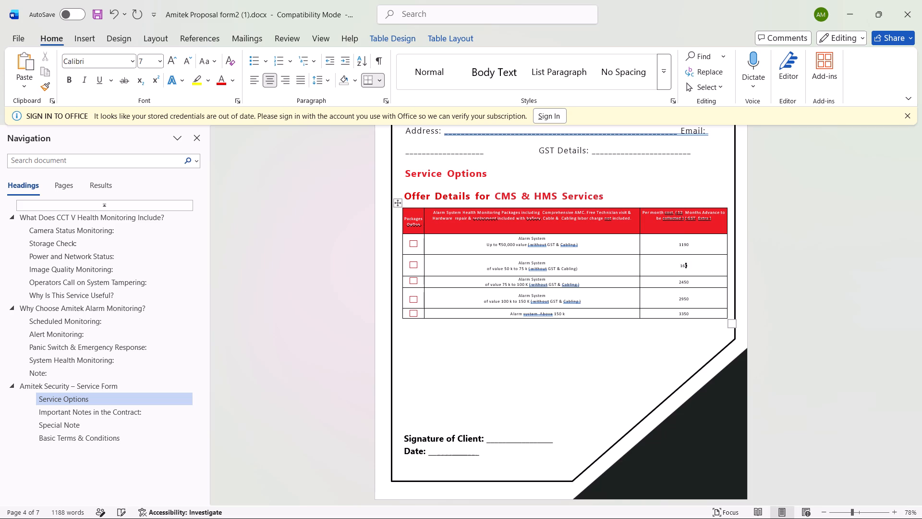
key(5)
Set the monthly cost for the alarm system valued 75 k to 100 K to 2250.
key(Down)
key(Left)
key(BackSpace)
key(2)
key(Down)
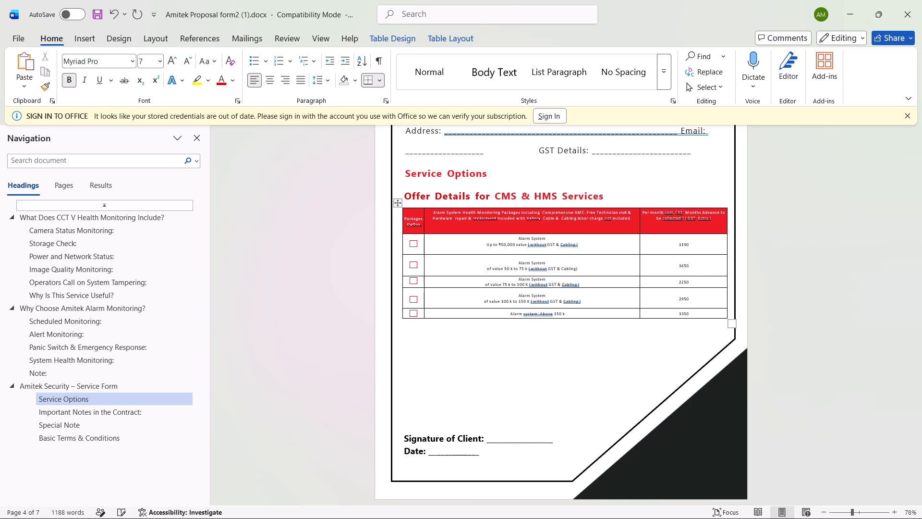
Set the monthly cost for the alarm system above 150 k to 3450 in the offer table's last row.
click(683, 297)
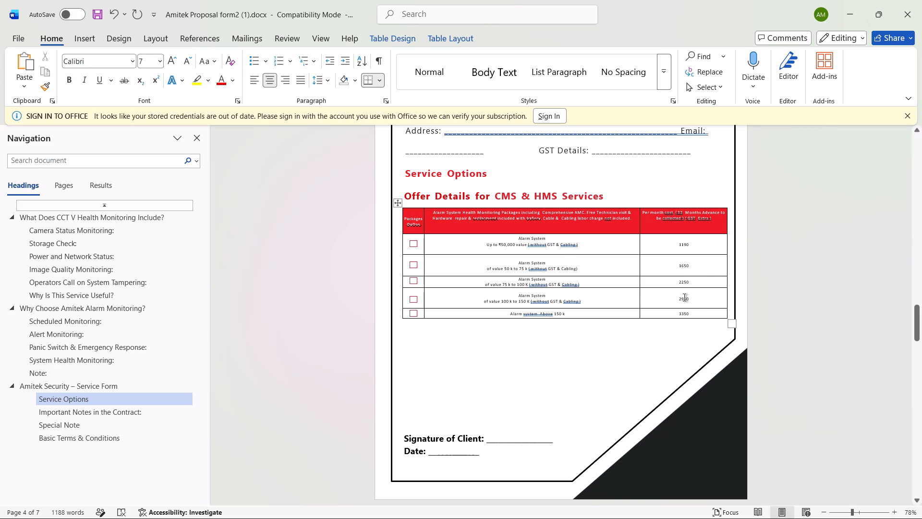
click(684, 316)
key(BackSpace)
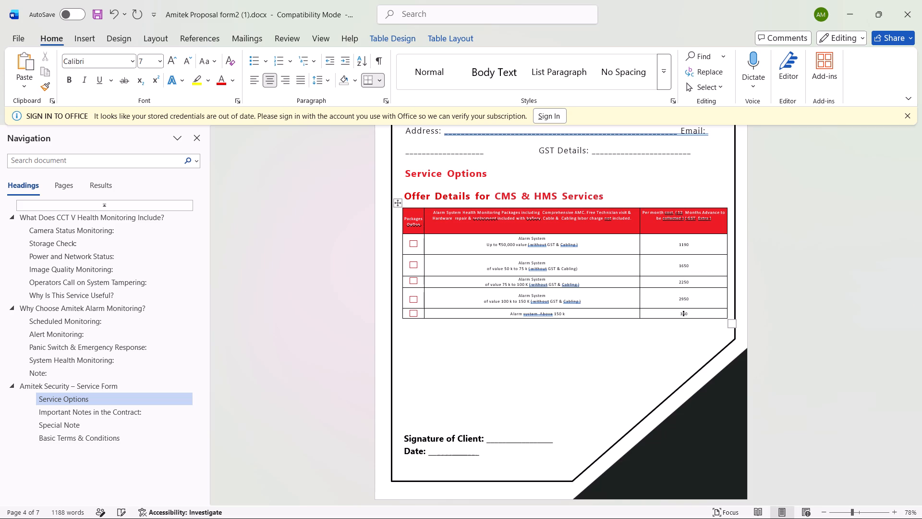
key(4)
click(659, 339)
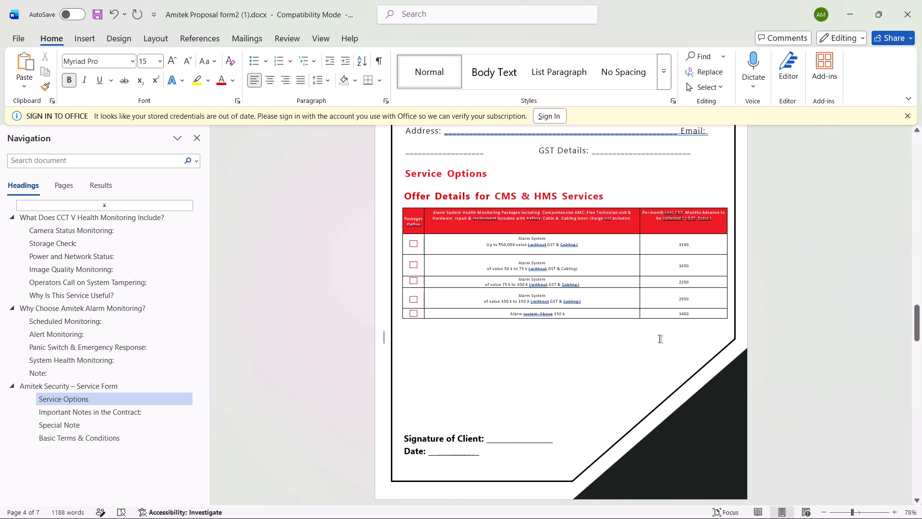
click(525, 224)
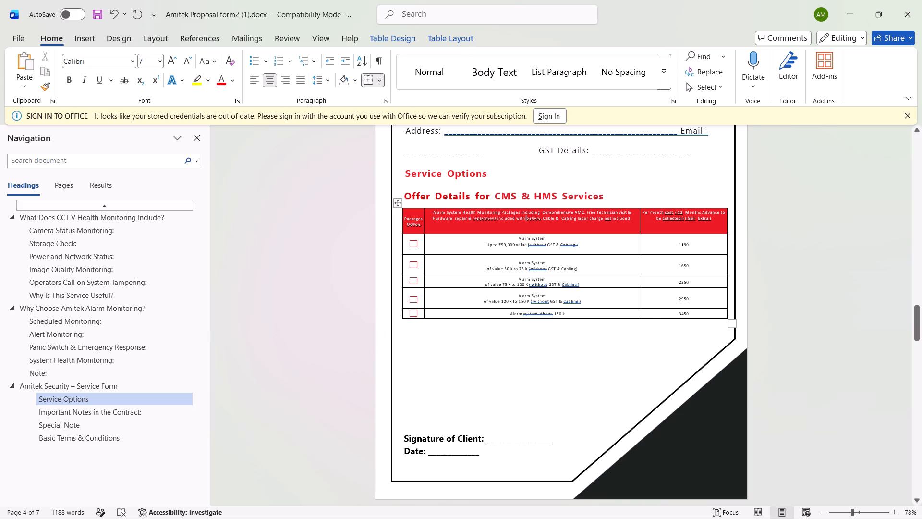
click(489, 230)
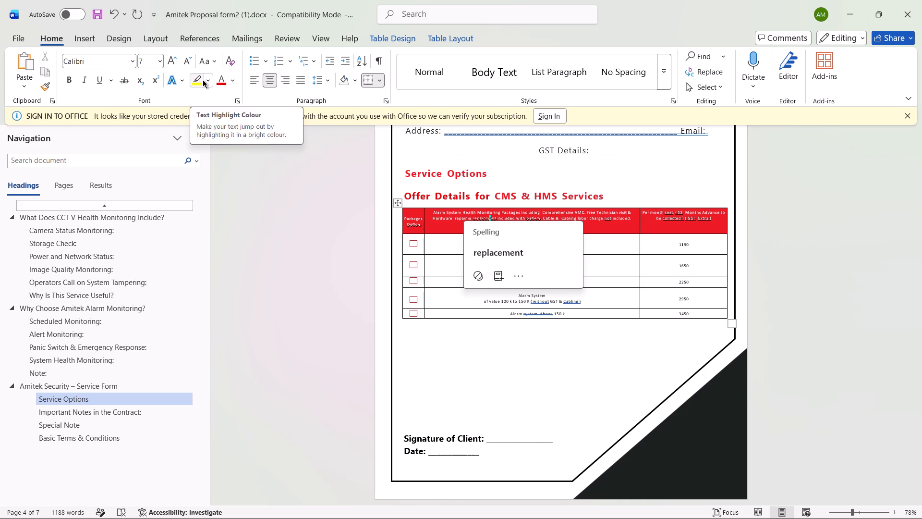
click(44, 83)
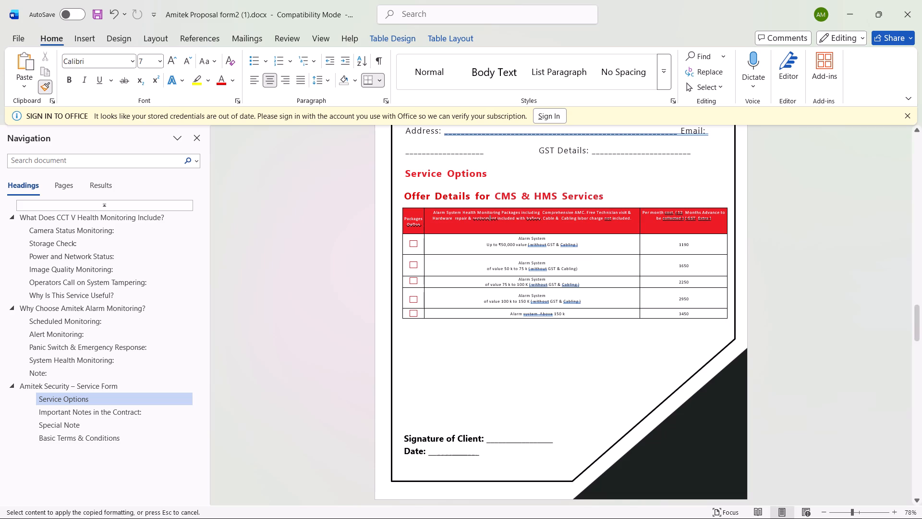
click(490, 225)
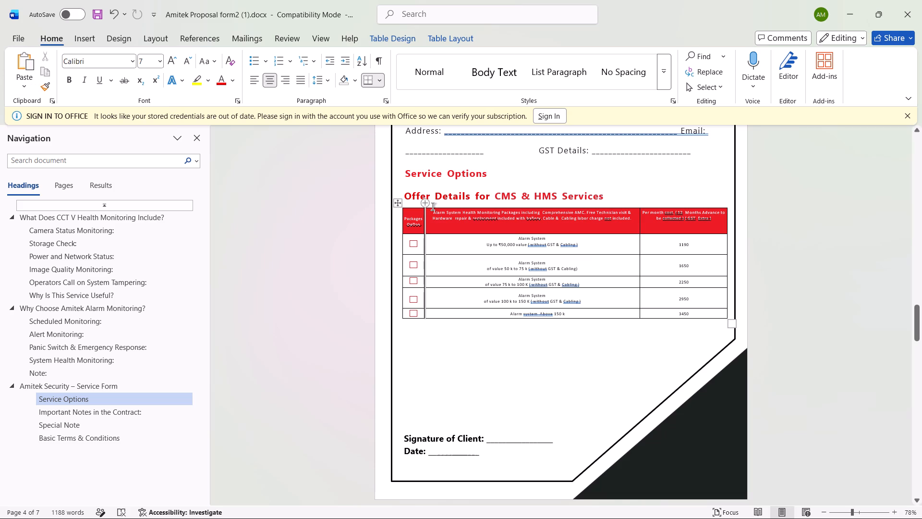
Set the font size of the "Alarm System Health Monitoring Packages" header text to 10 in the offer table.
drag(432, 211, 629, 226)
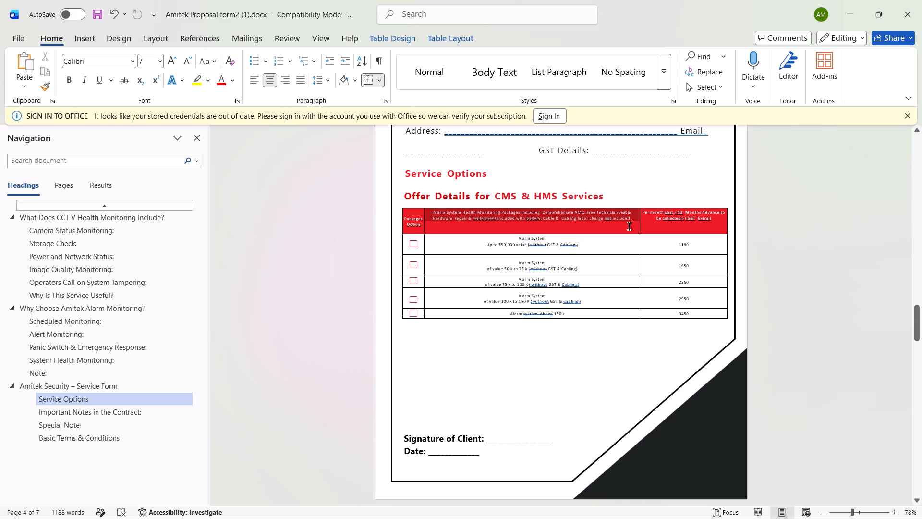
drag(629, 226, 635, 224)
click(700, 242)
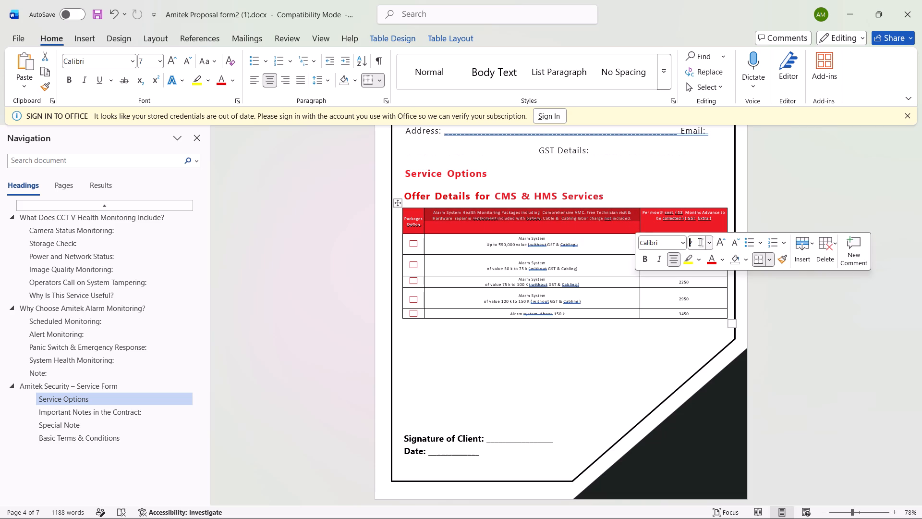
key(BackSpace)
text(10)
key(Return)
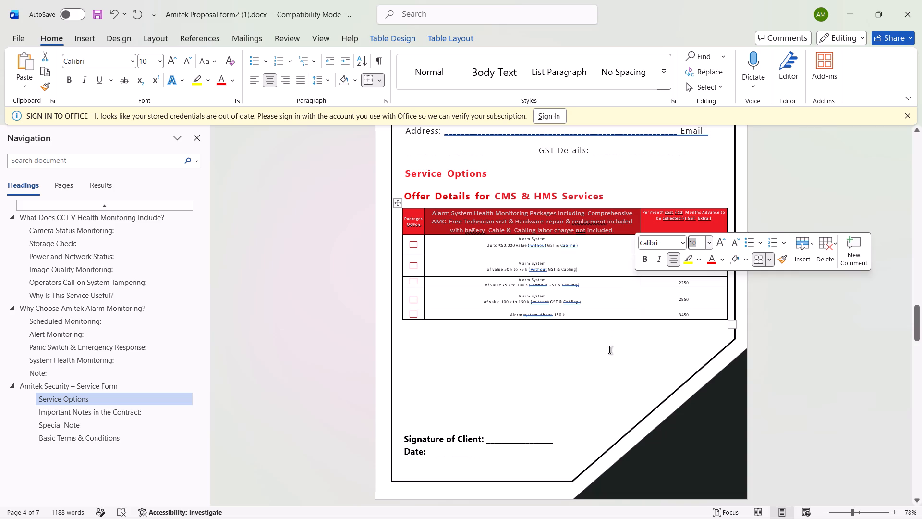
click(614, 368)
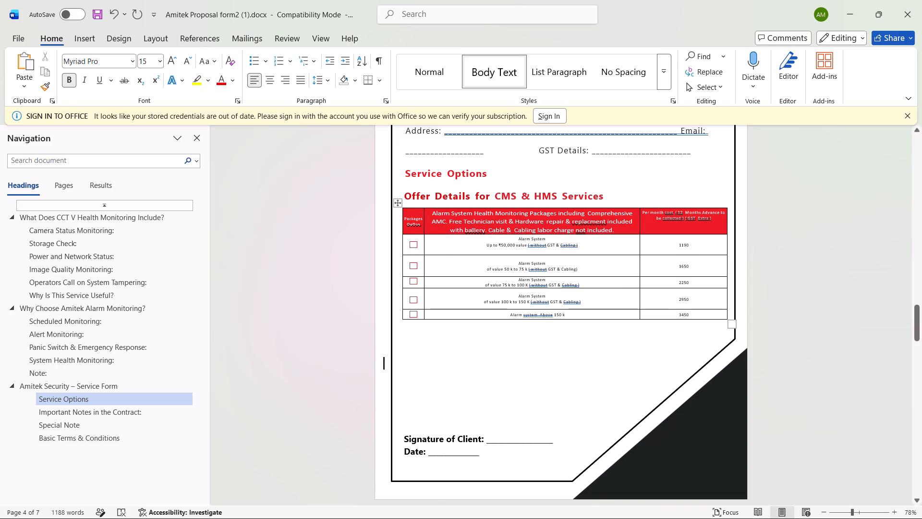
Set the font size of the "Packages Option" column heading to 10.
drag(405, 218, 421, 227)
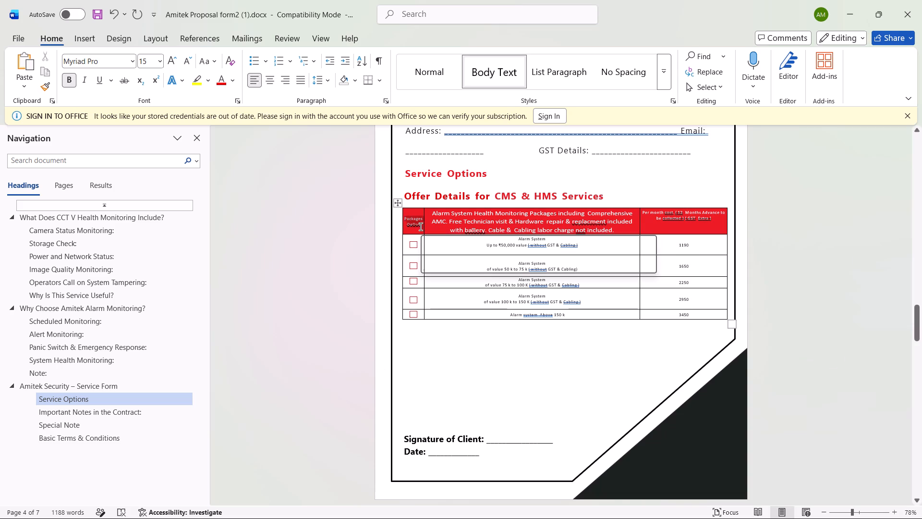
click(478, 242)
key(BackSpace)
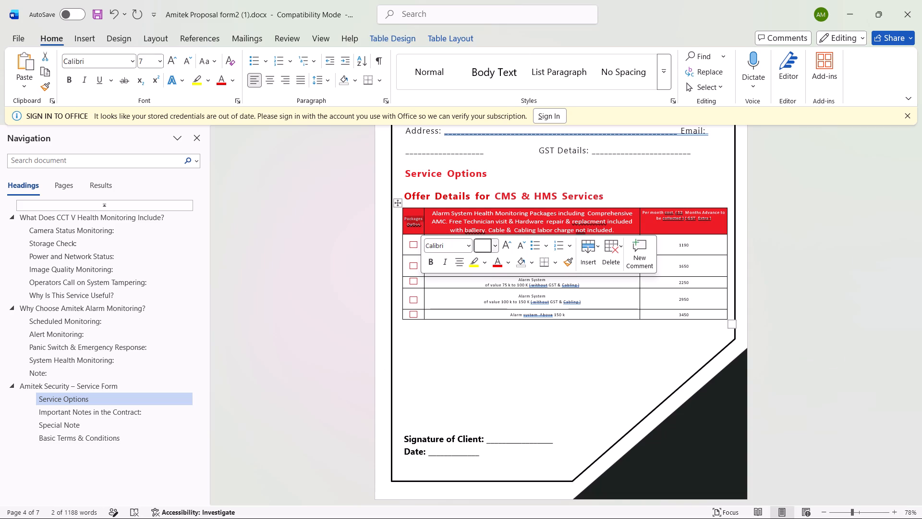
text(10)
key(Return)
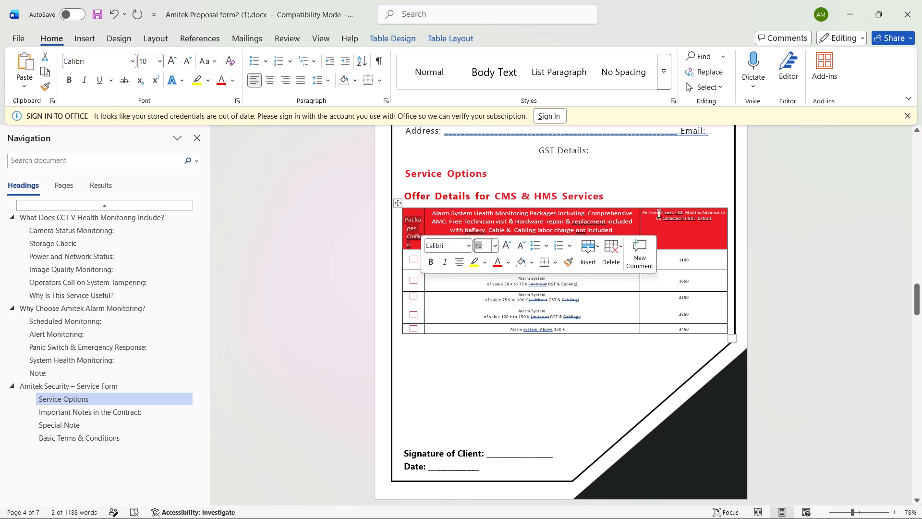
Set the font size of the "Per month cost" column heading to 10.
drag(642, 213, 706, 232)
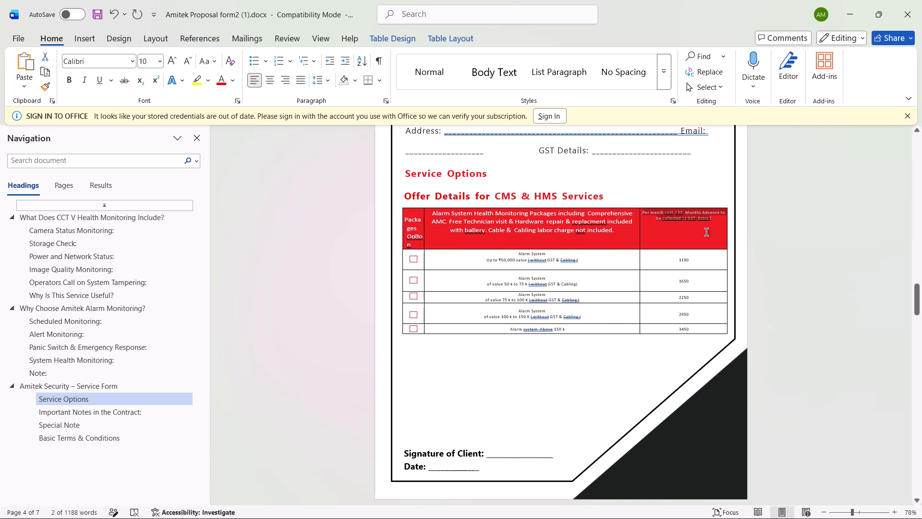
drag(706, 232, 714, 235)
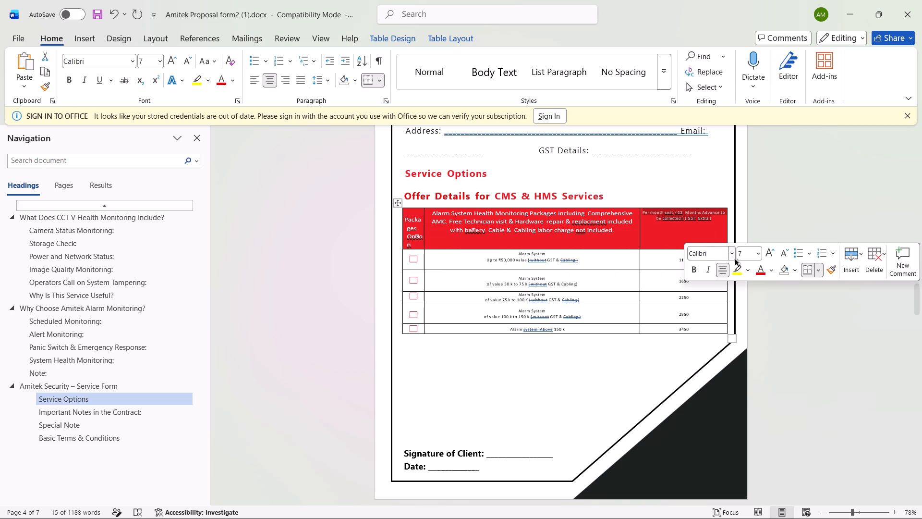
click(745, 251)
key(BackSpace)
text(10)
key(Return)
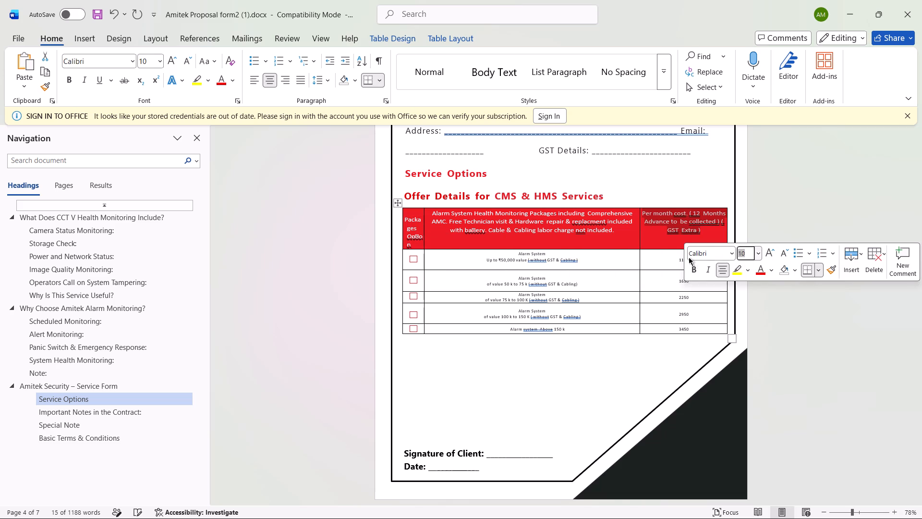
click(651, 235)
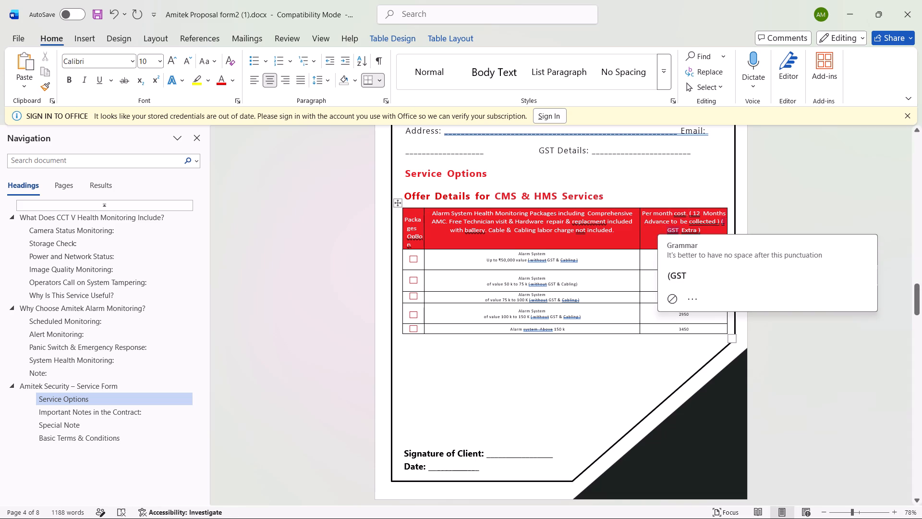
Widen the offer table's "Packages Option" column so its heading fits on two lines with no broken words.
drag(424, 219, 428, 219)
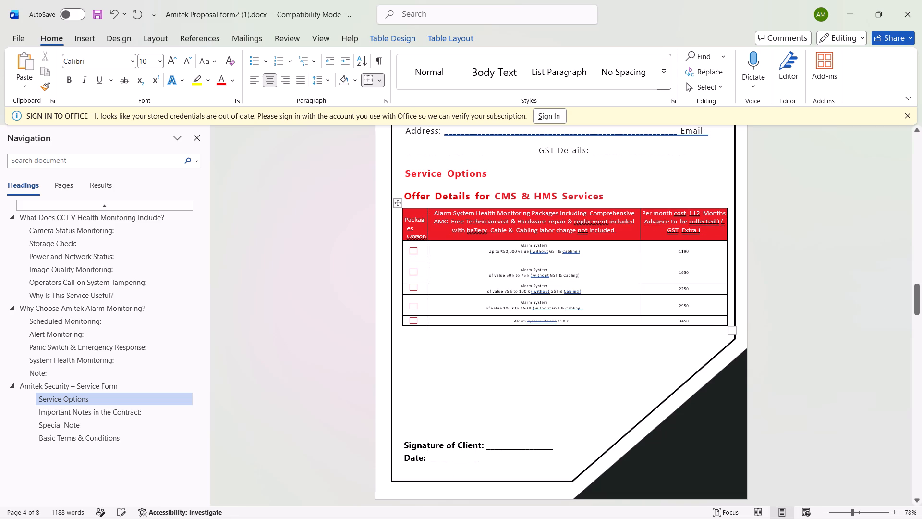
drag(428, 219, 433, 221)
click(443, 351)
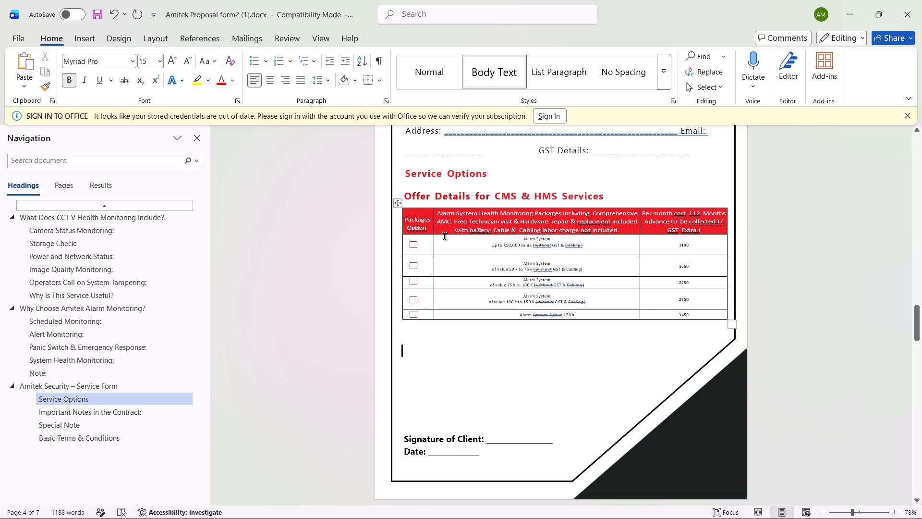
Increase the offer table's header row height slightly so all three lines of heading text fit.
drag(446, 234, 446, 238)
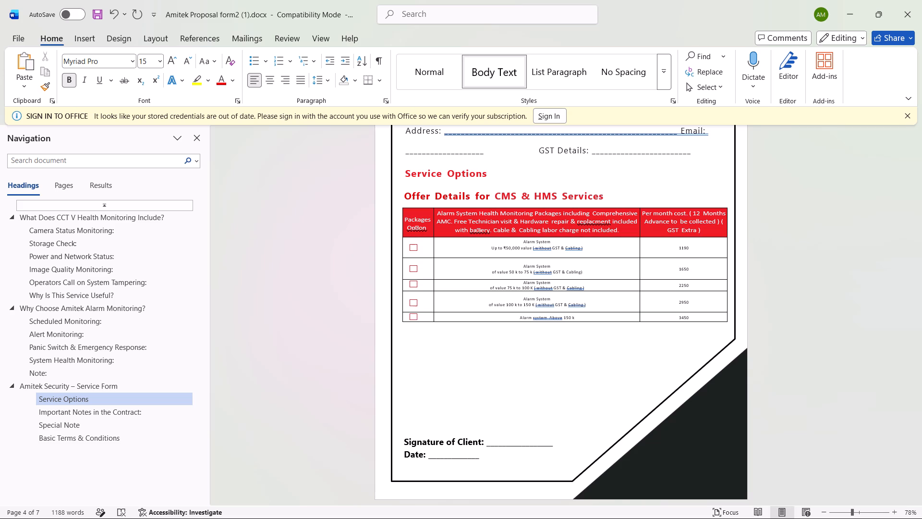
click(446, 343)
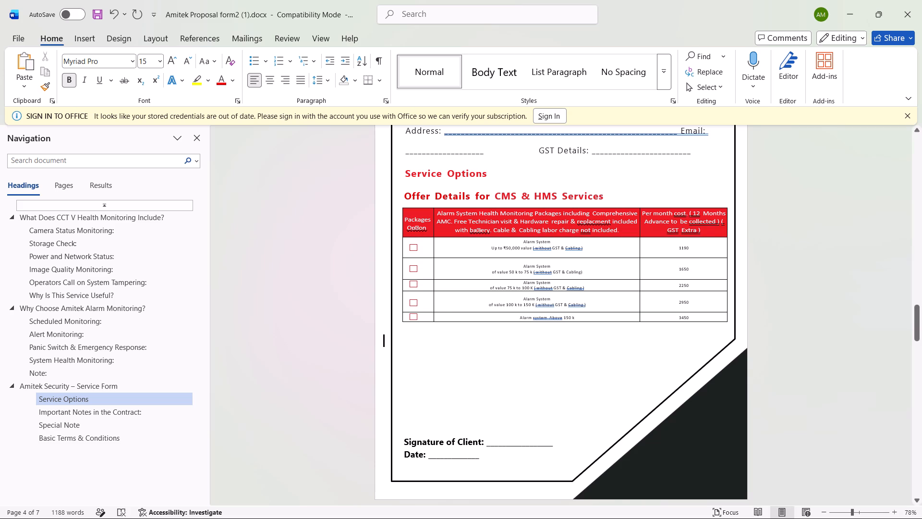
Replace the indent before "Packages" in the first header cell with a single space.
scroll(446, 343, up, 1)
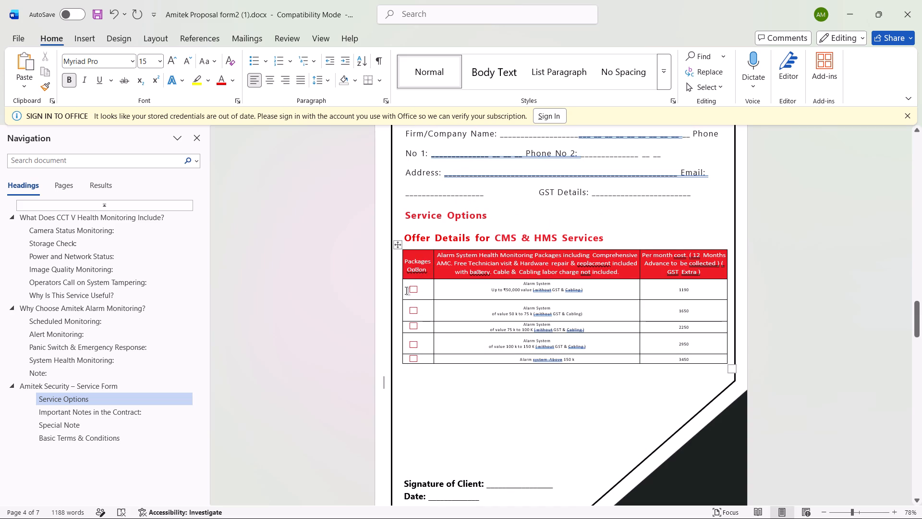
click(414, 269)
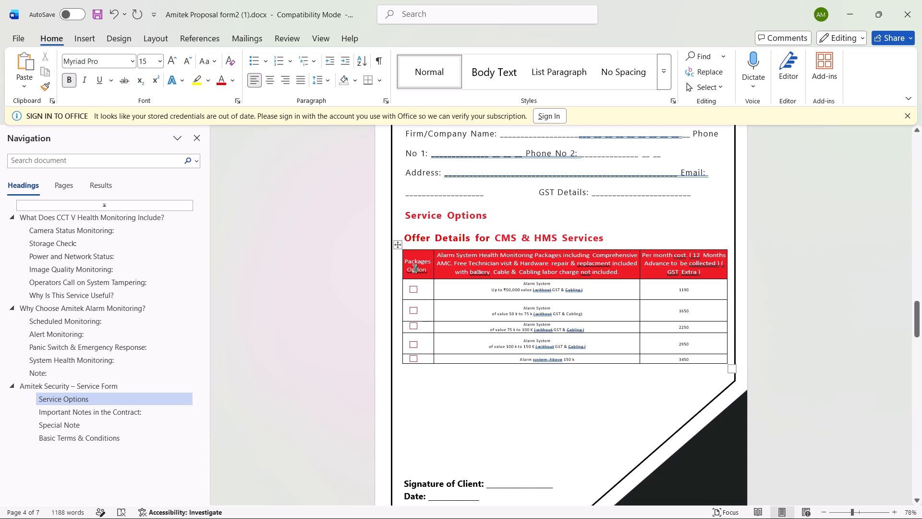
click(406, 260)
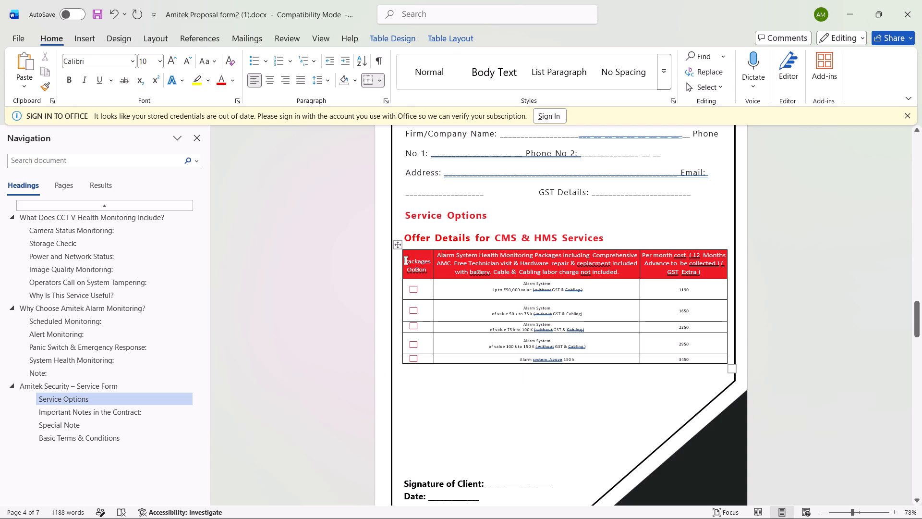
key(BackSpace)
key(space)
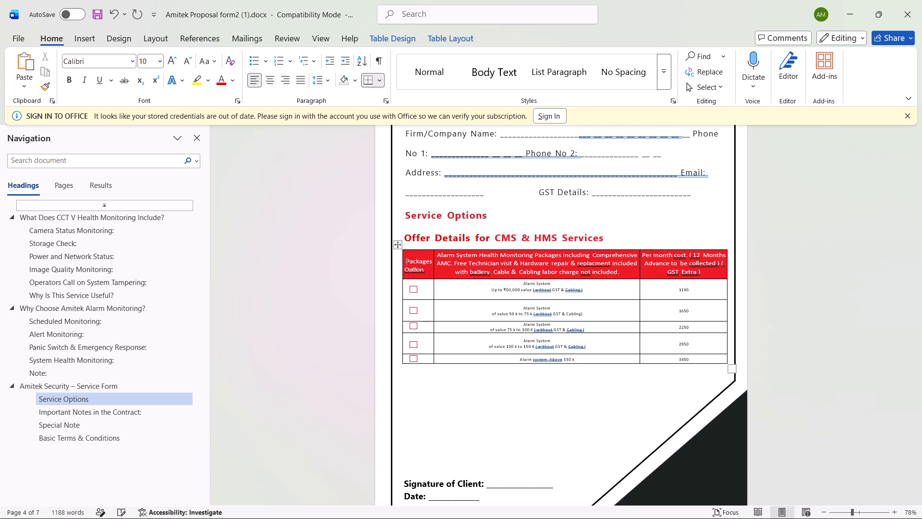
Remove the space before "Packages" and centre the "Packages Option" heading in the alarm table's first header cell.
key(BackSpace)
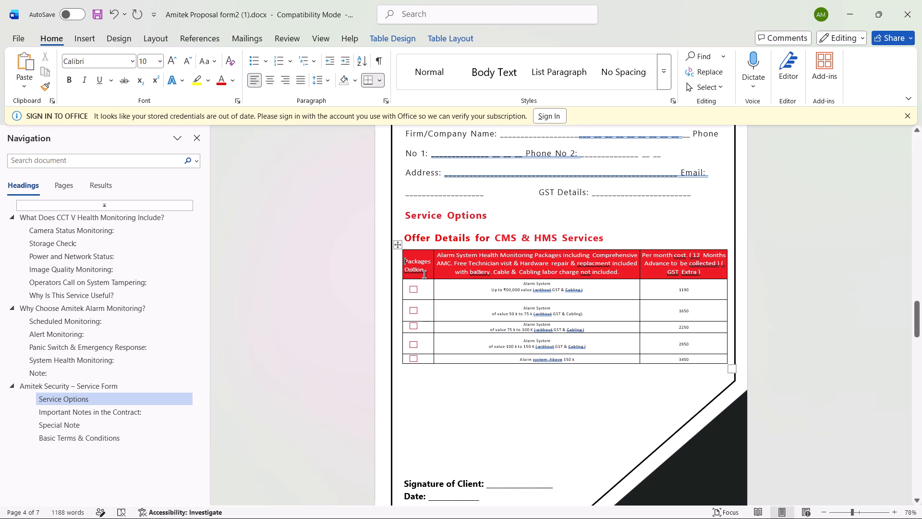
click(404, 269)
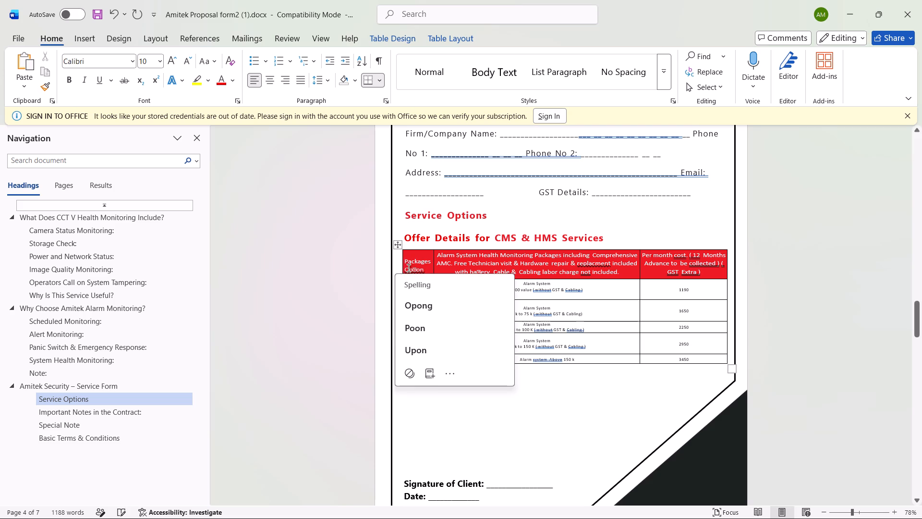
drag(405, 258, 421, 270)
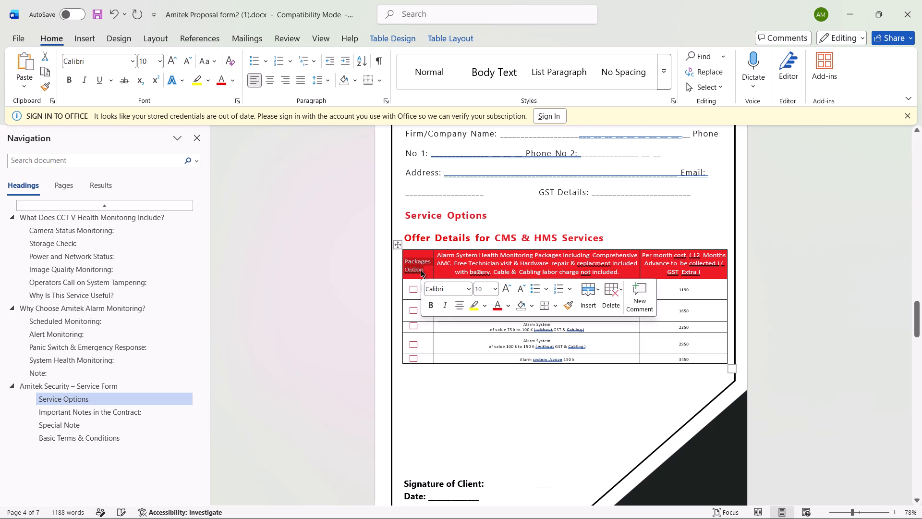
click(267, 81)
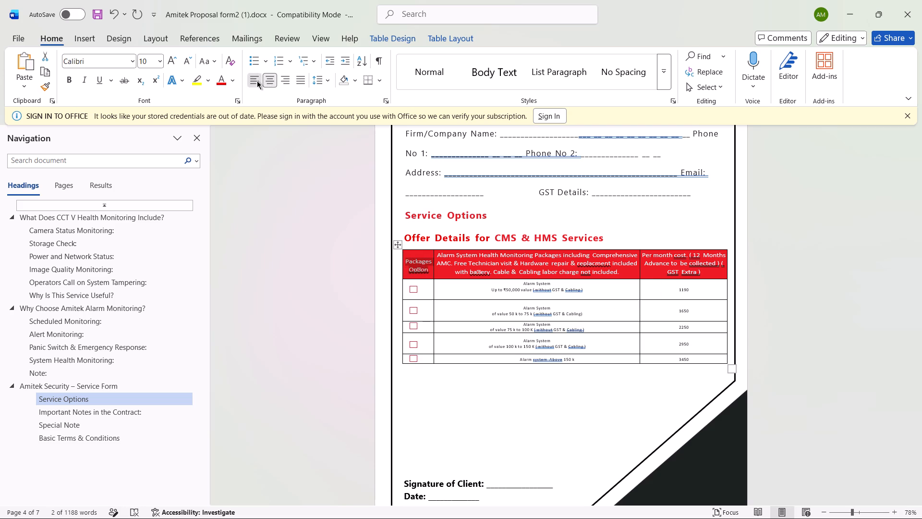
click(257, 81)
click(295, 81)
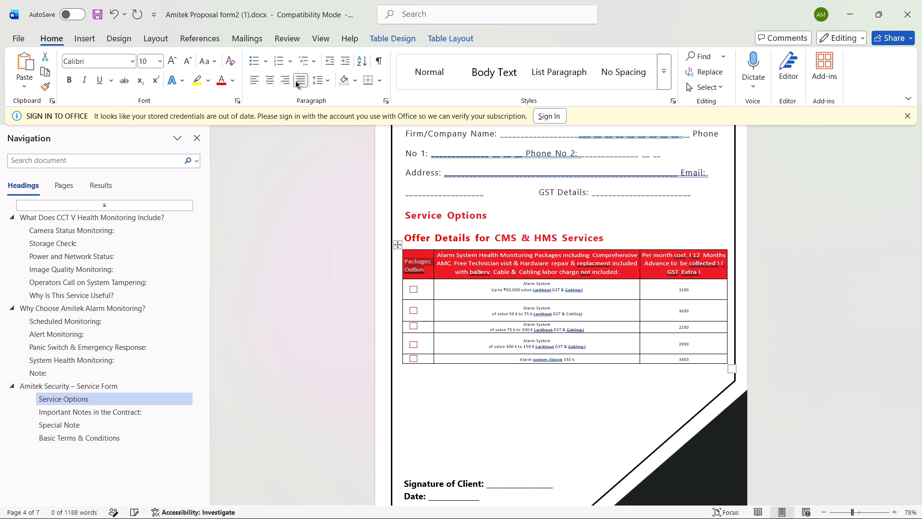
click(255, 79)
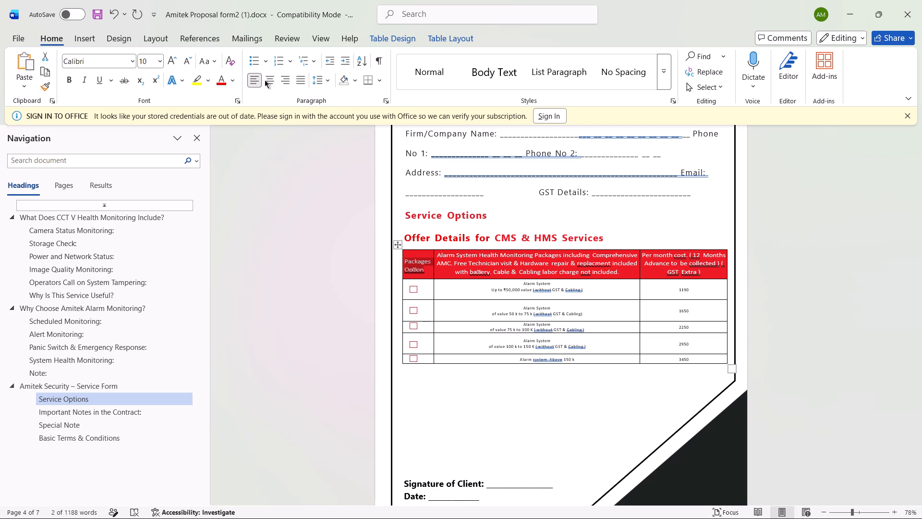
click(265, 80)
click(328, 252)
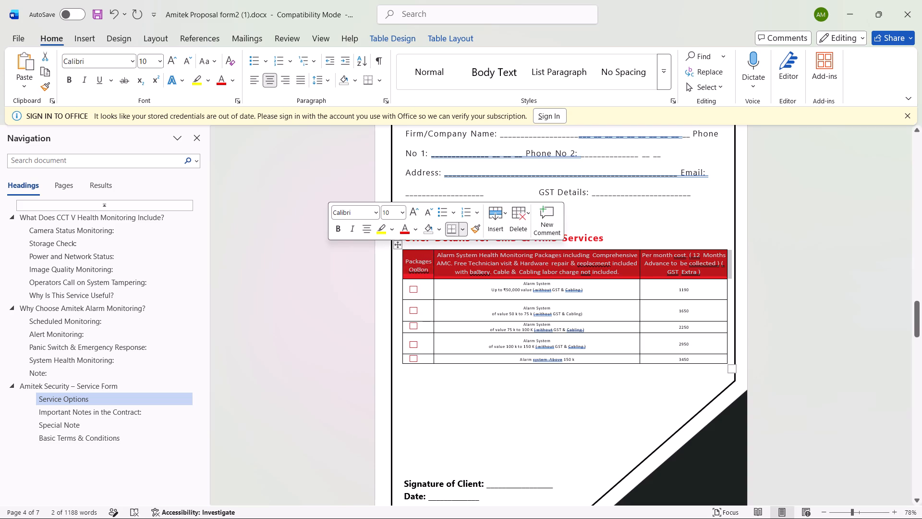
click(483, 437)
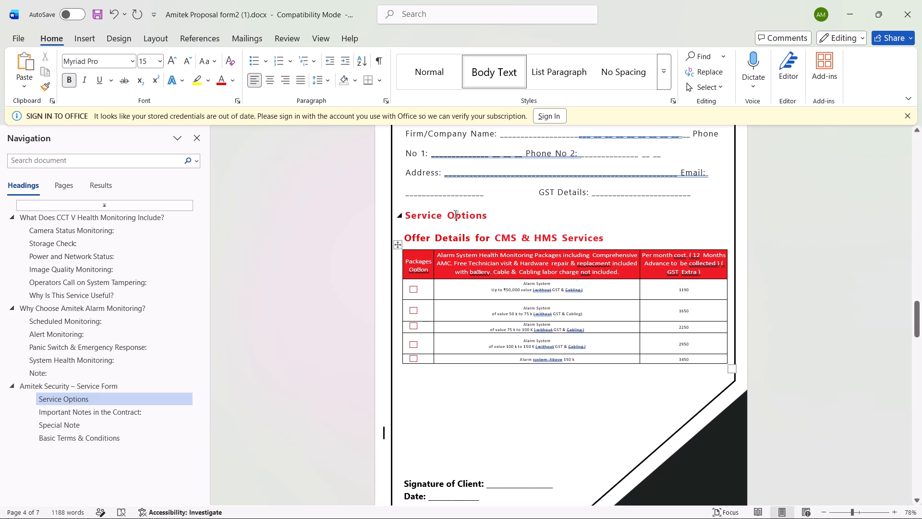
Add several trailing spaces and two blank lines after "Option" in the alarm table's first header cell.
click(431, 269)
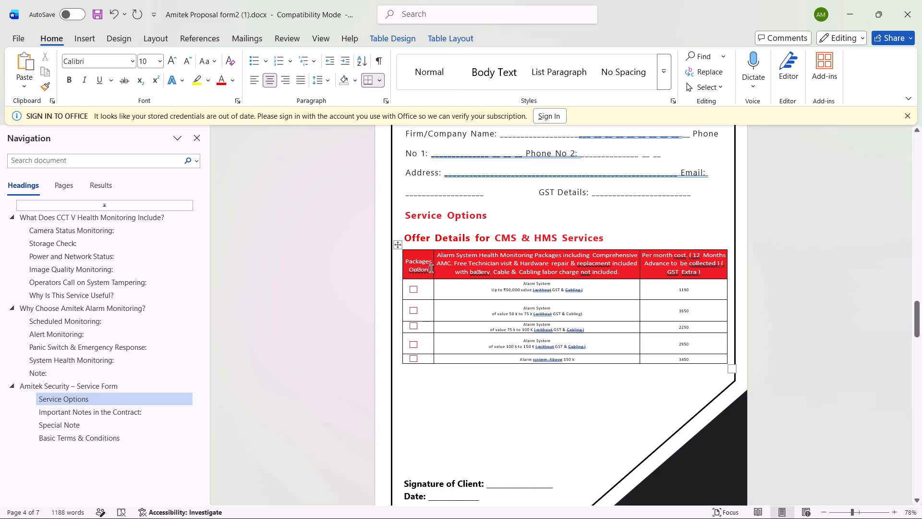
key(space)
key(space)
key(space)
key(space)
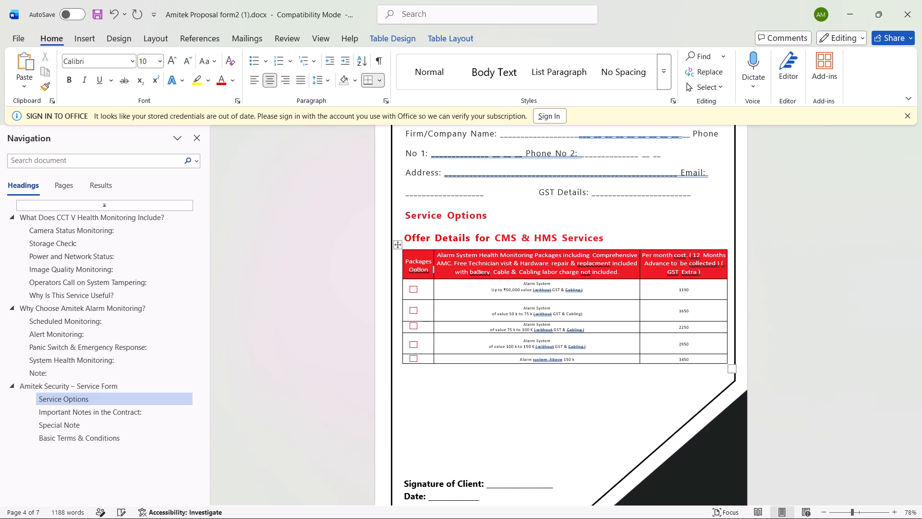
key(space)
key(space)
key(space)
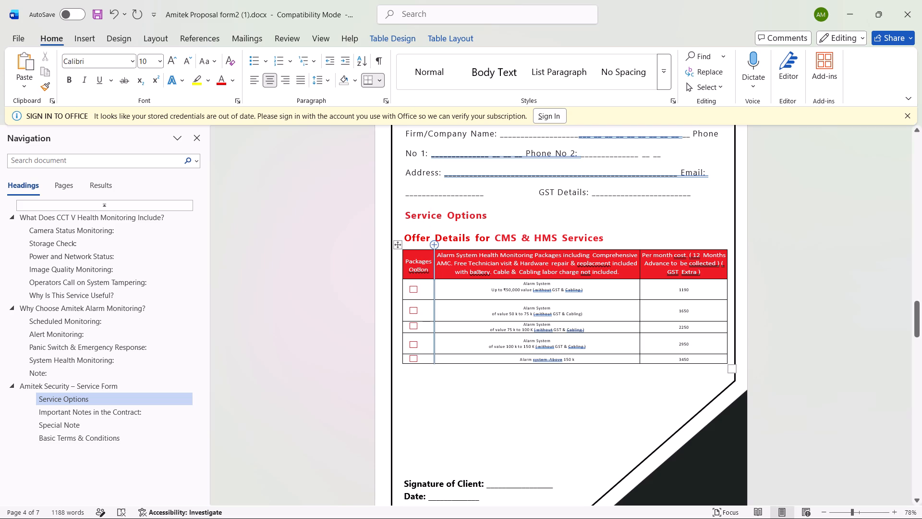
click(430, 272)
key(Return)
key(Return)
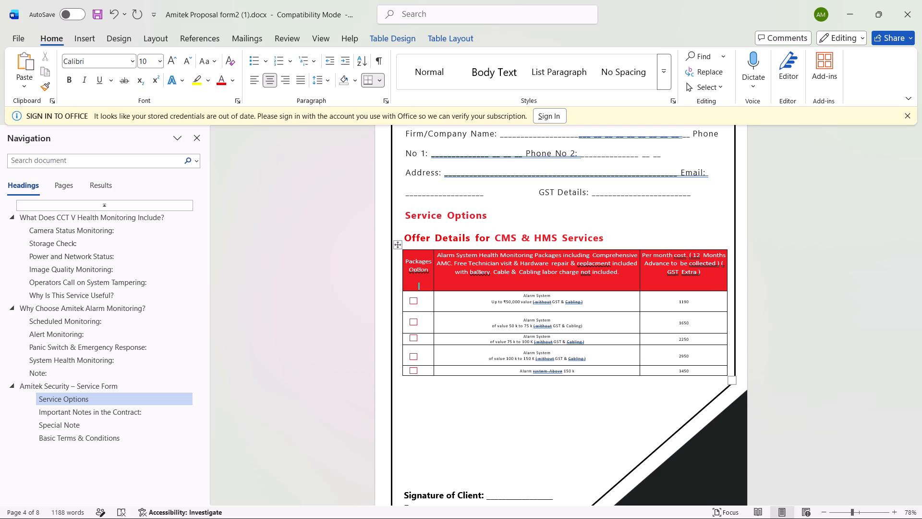
Clear the alarm table's first header cell, deleting the added blank lines and the "Packages Option" text.
key(BackSpace)
key(BackSpace)
key(BackSpace)
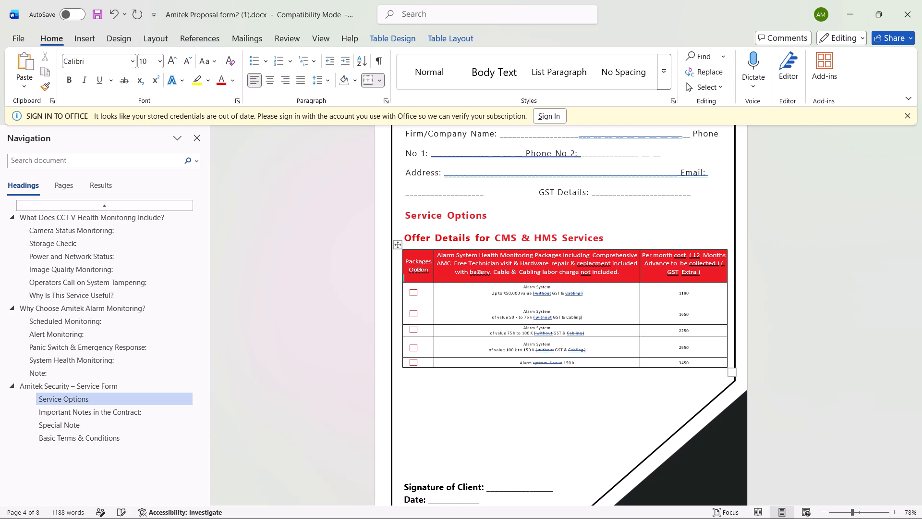
key(BackSpace)
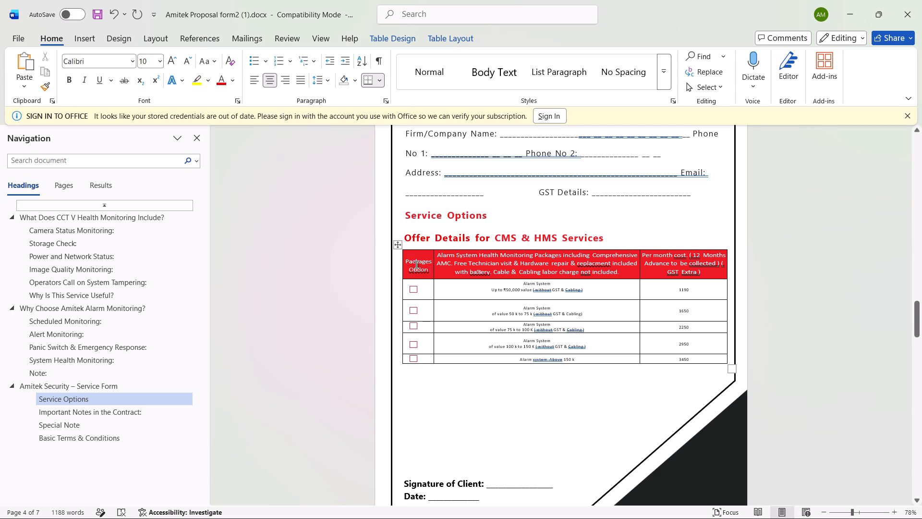
Delete the "Packages Option" text from the first header cell of the alarm system offer table.
key(BackSpace)
key(BackSpace)
key(BackSpace)
key(BackSpace)
key(BackSpace)
key(BackSpace)
key(BackSpace)
key(BackSpace)
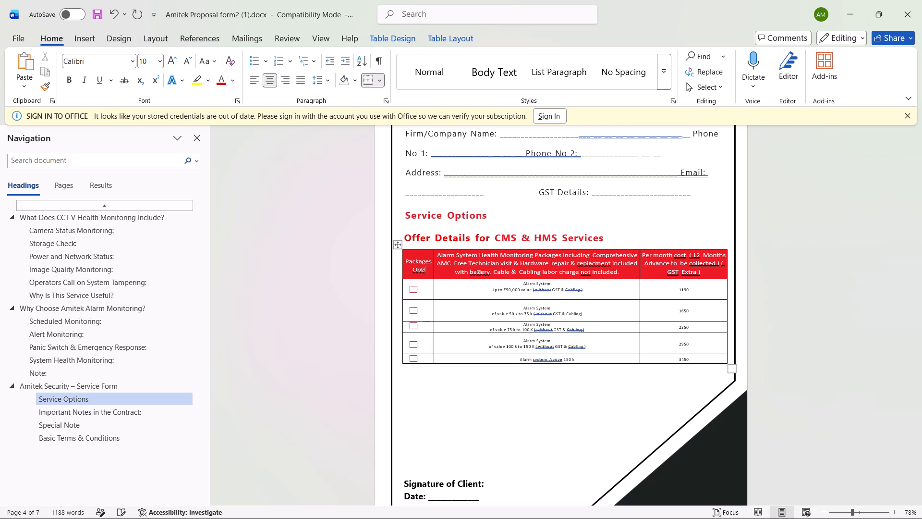
key(BackSpace)
key(BackSpace)
key(BackSpace)
key(BackSpace)
key(BackSpace)
key(BackSpace)
key(BackSpace)
key(BackSpace)
key(BackSpace)
key(BackSpace)
key(BackSpace)
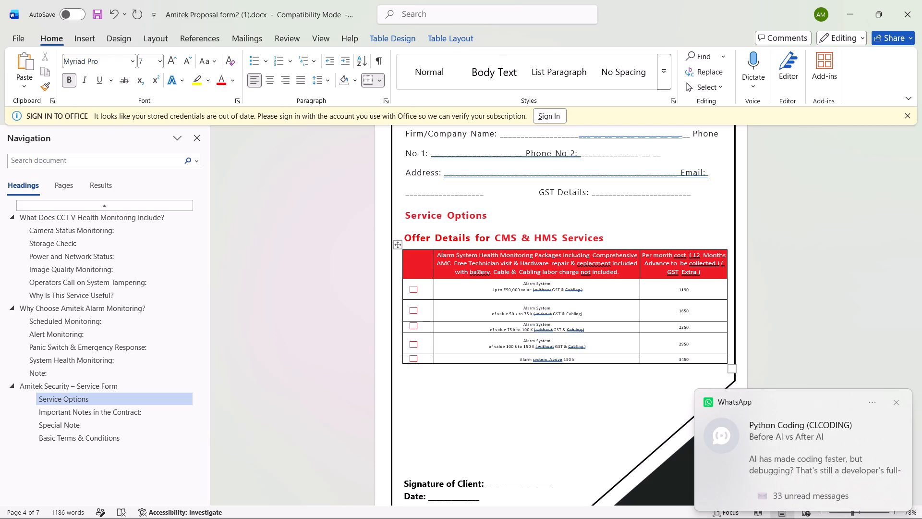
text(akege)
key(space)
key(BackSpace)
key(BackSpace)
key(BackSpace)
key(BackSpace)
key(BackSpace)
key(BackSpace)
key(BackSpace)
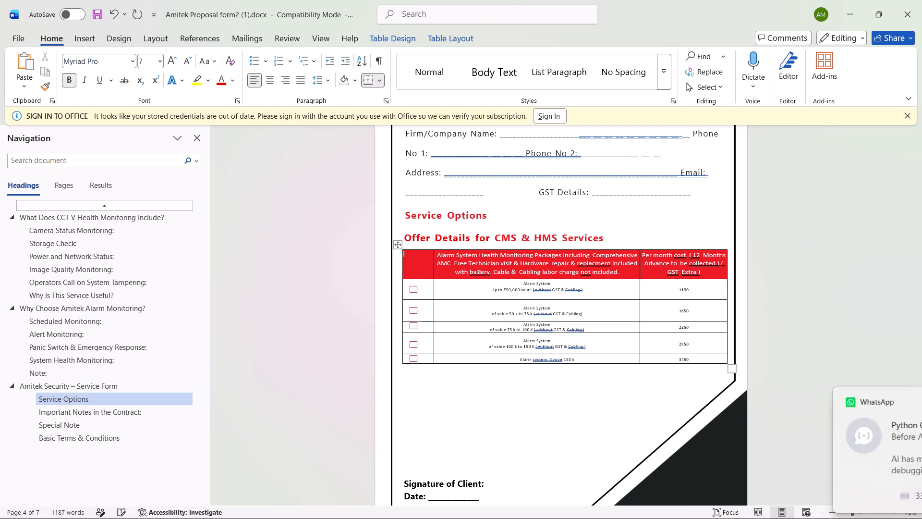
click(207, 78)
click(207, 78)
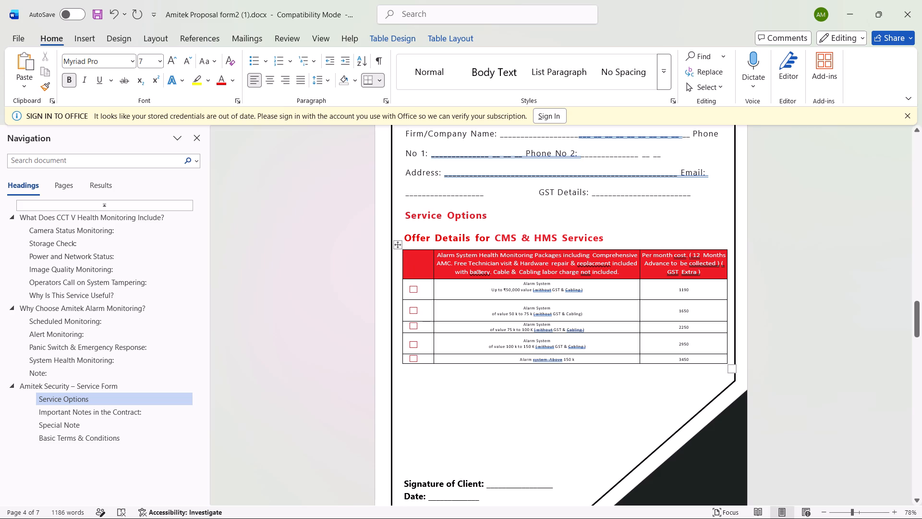
Locate the "Packages Option" header cell in the CCTV health monitoring offer table on the following page.
scroll(424, 273, down, 1)
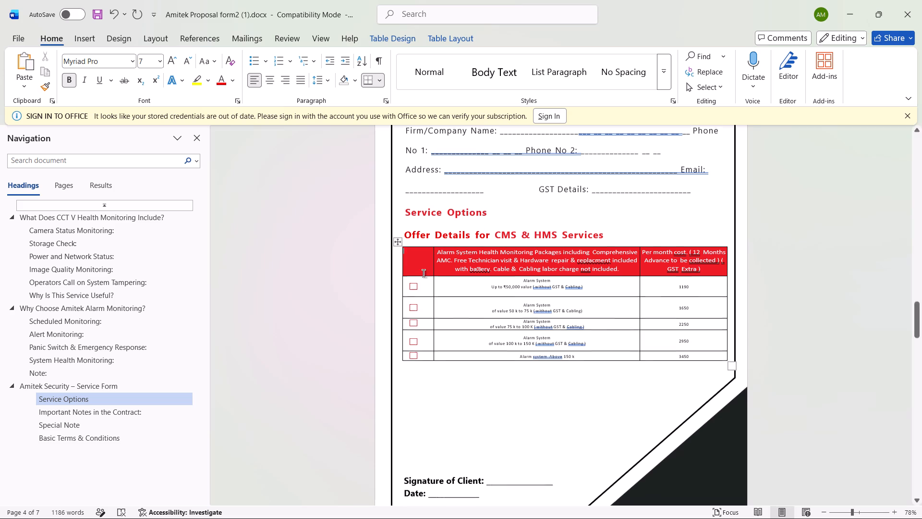
scroll(424, 273, down, 1)
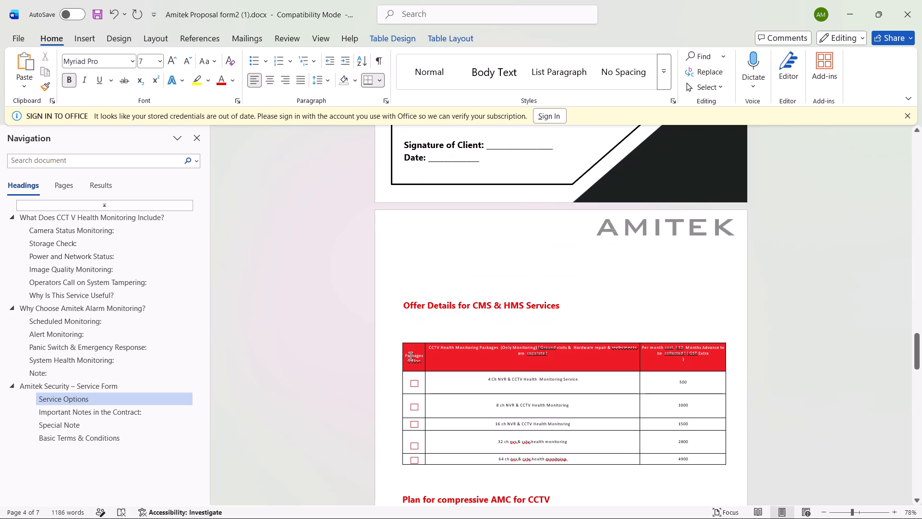
Copy the "Packages Option" heading from the CCTV Health Monitoring table into the alarm table's empty first header cell.
drag(404, 355, 421, 361)
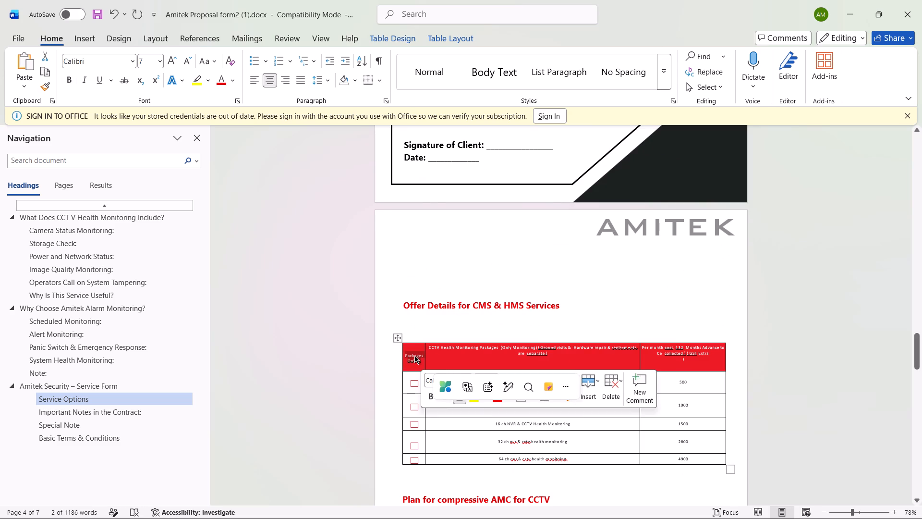
right_click(414, 356)
click(441, 93)
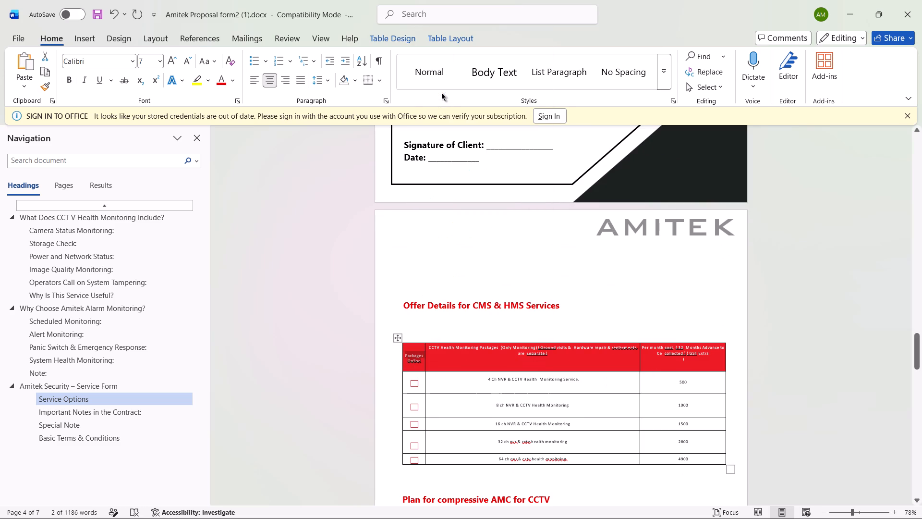
scroll(432, 214, up, 2)
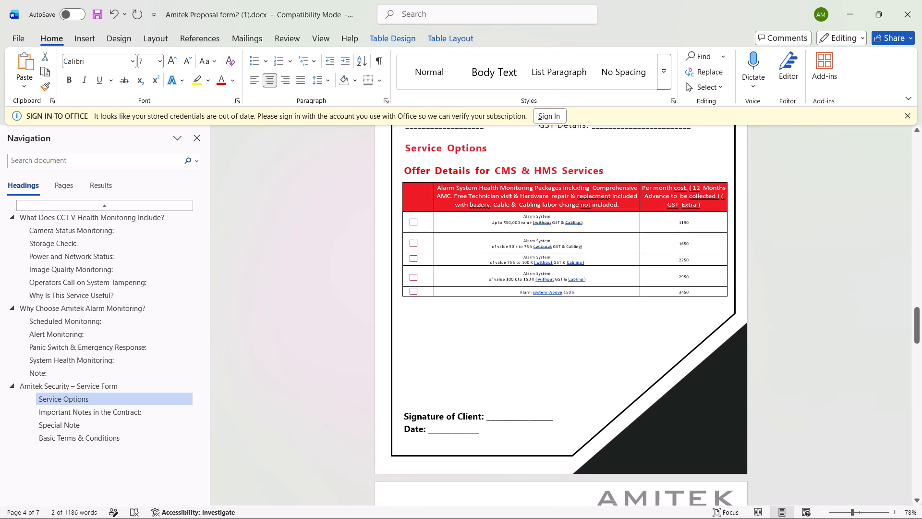
click(415, 199)
key(ctrl+v)
key(ctrl+v)
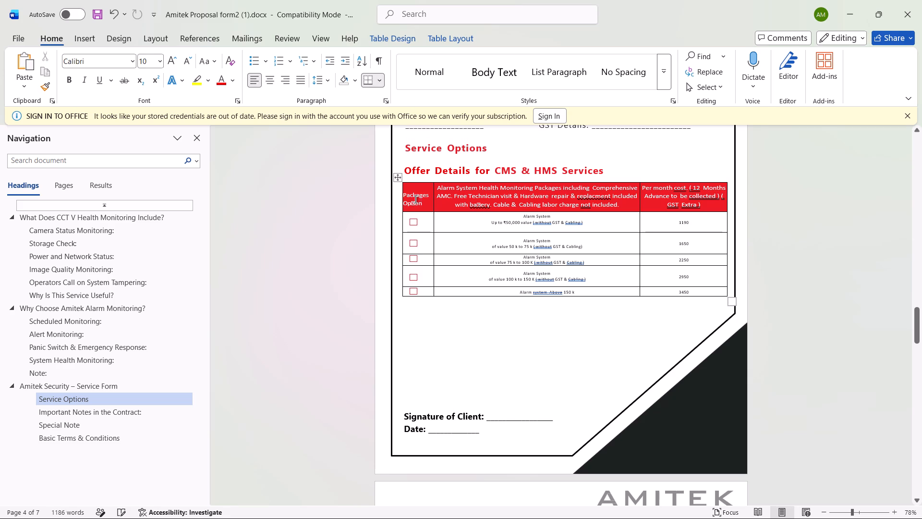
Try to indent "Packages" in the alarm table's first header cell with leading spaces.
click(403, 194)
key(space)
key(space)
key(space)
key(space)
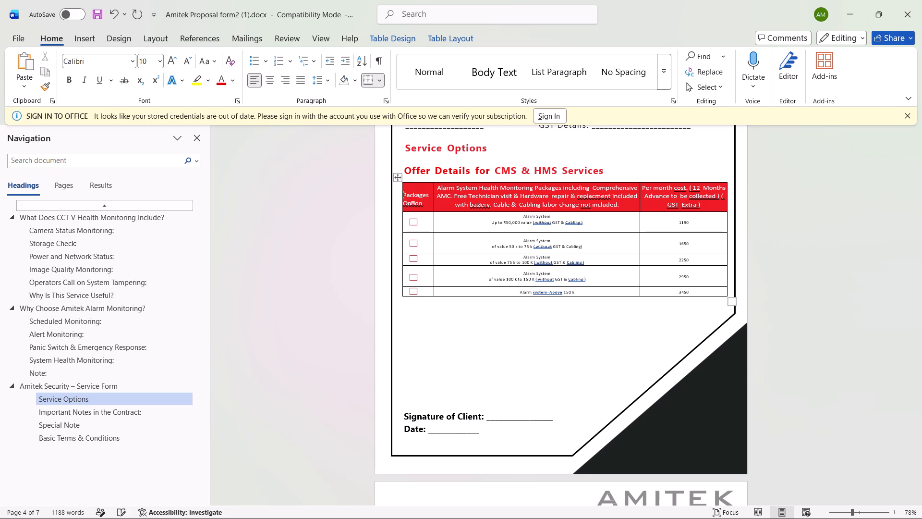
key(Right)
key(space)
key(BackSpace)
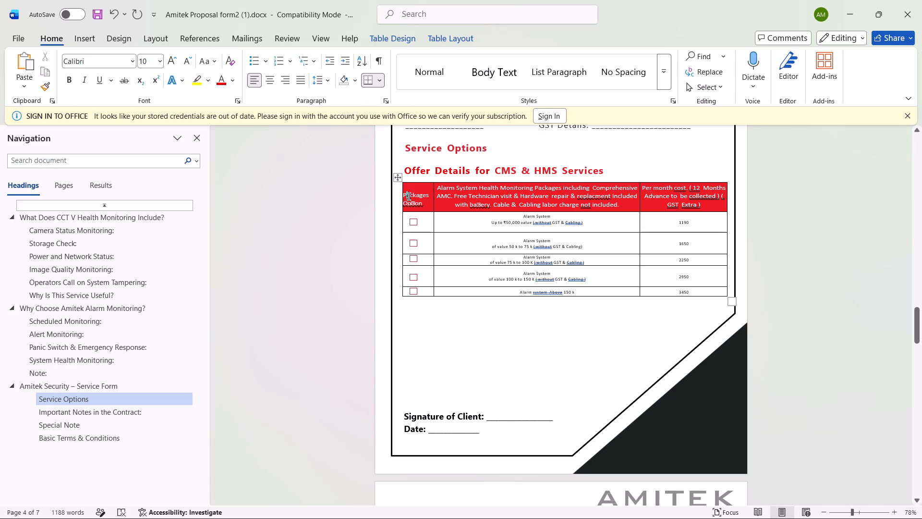
Centre the pasted "Packages Option" heading in the alarm table's first header cell.
drag(405, 195, 425, 204)
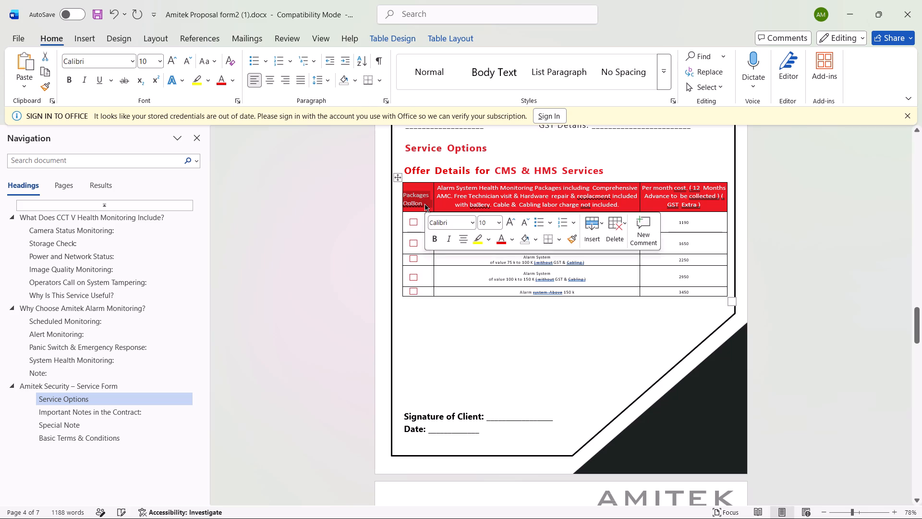
click(264, 79)
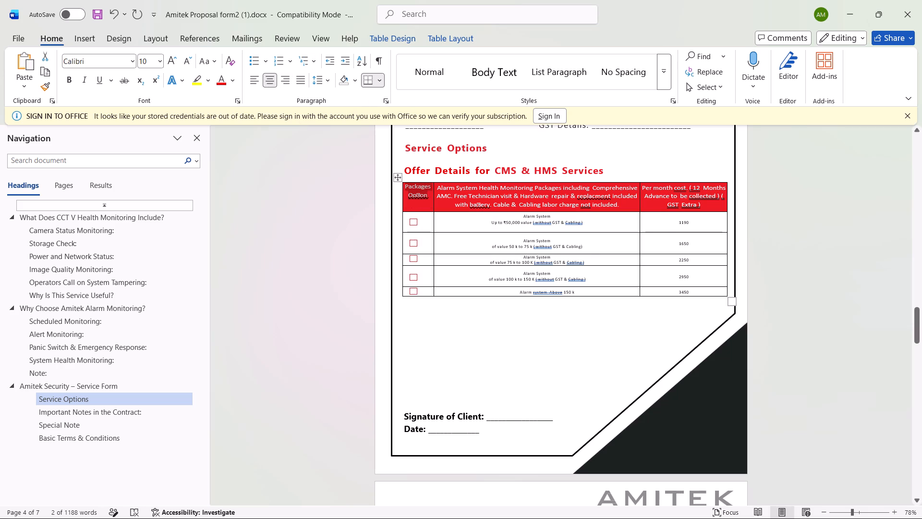
click(379, 294)
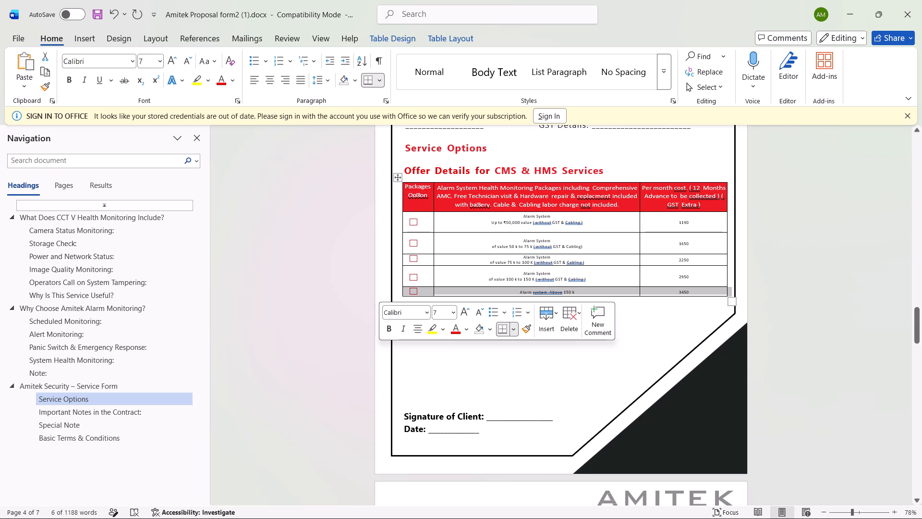
click(473, 377)
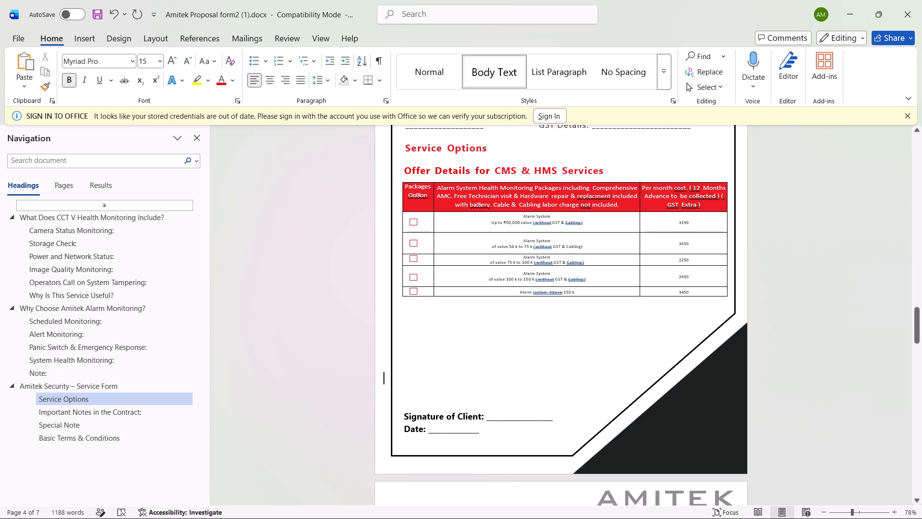
Set the font size of the "CCTV Health Monitoring Packages" column heading in the second offer table to 10.
scroll(473, 377, down, 2)
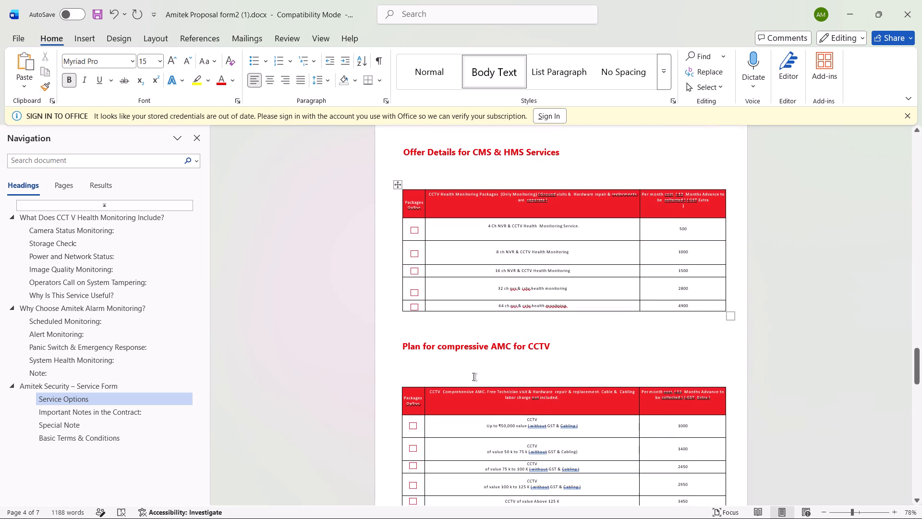
scroll(473, 377, down, 1)
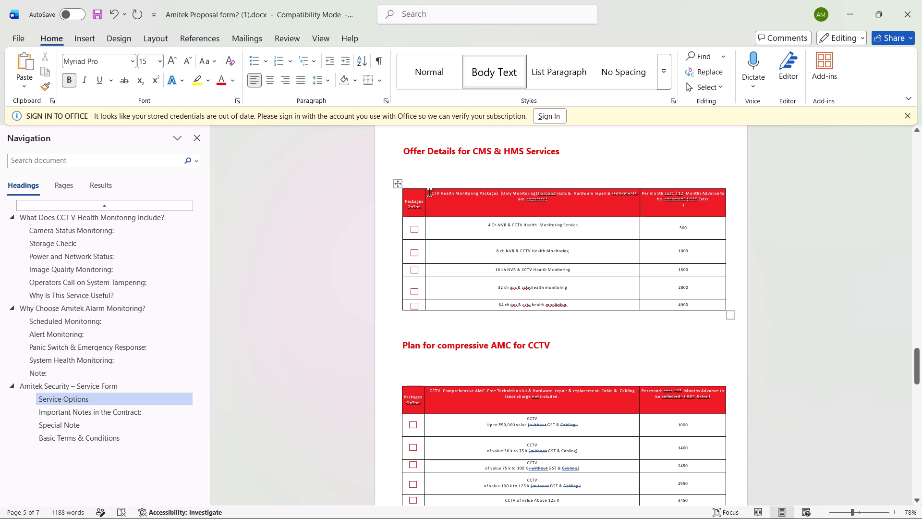
drag(428, 193, 563, 211)
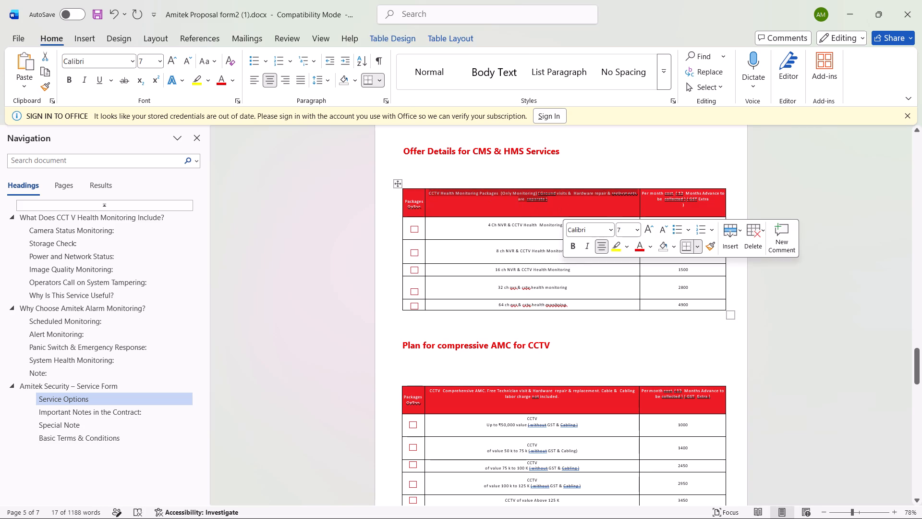
click(625, 233)
key(BackSpace)
text(10)
key(Return)
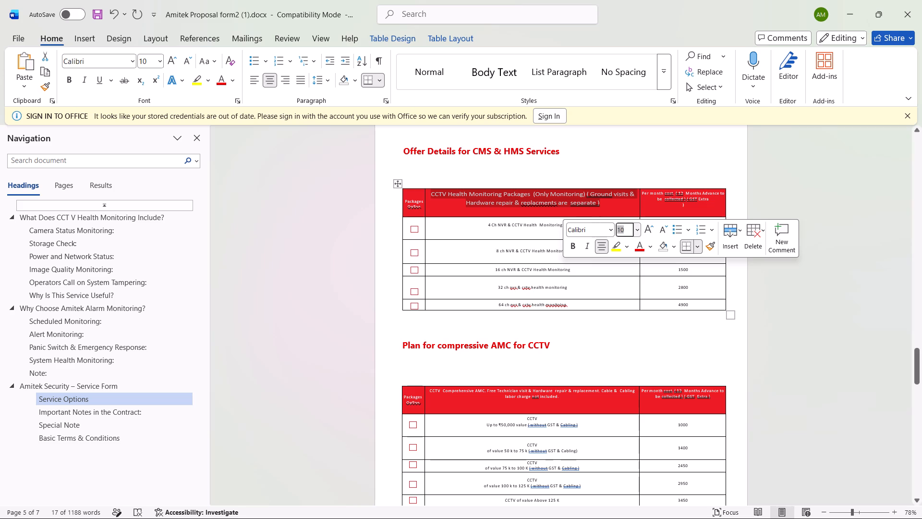
Set the font size of the "Per month cost" column heading in the CCTV Health Monitoring table to 10.
click(710, 207)
drag(710, 207, 650, 191)
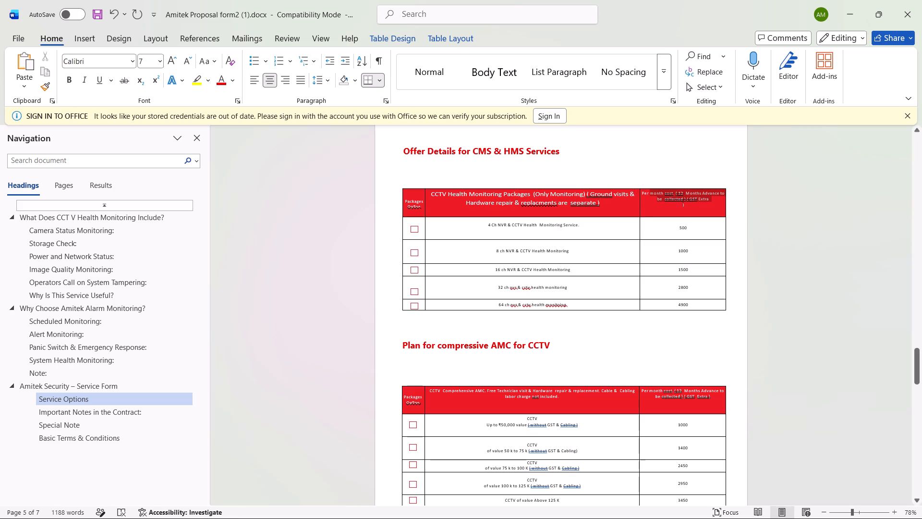
drag(650, 191, 641, 195)
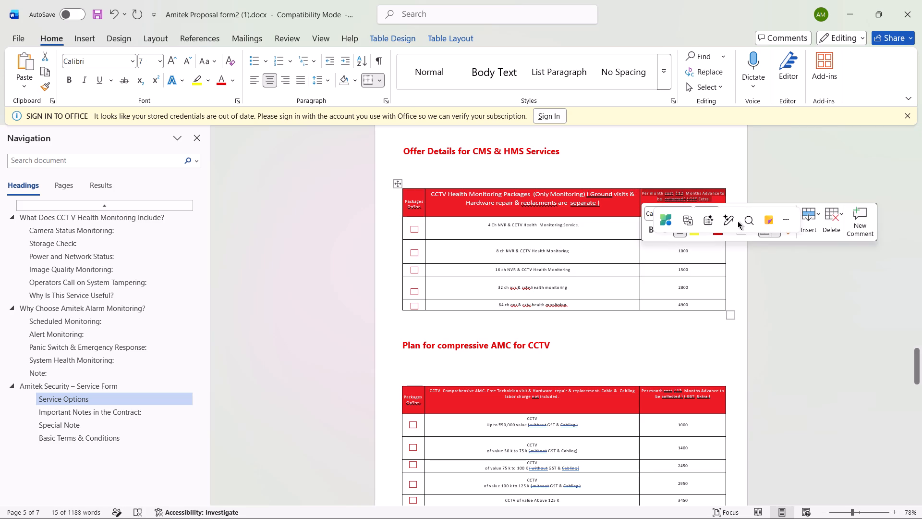
click(673, 196)
drag(643, 193, 714, 210)
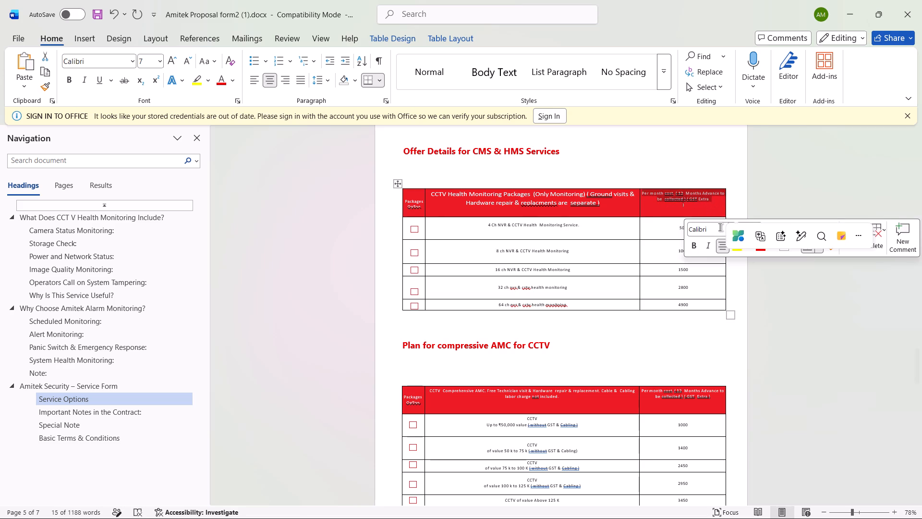
click(145, 58)
text(10)
key(Return)
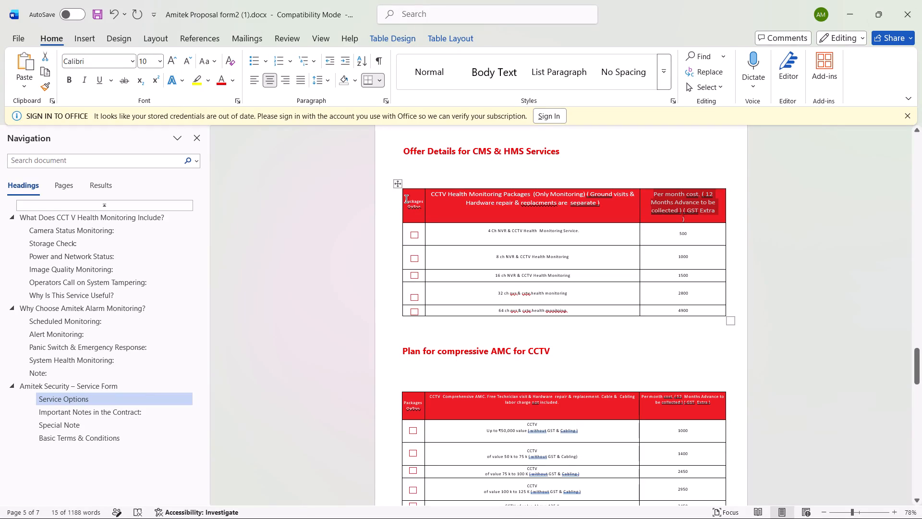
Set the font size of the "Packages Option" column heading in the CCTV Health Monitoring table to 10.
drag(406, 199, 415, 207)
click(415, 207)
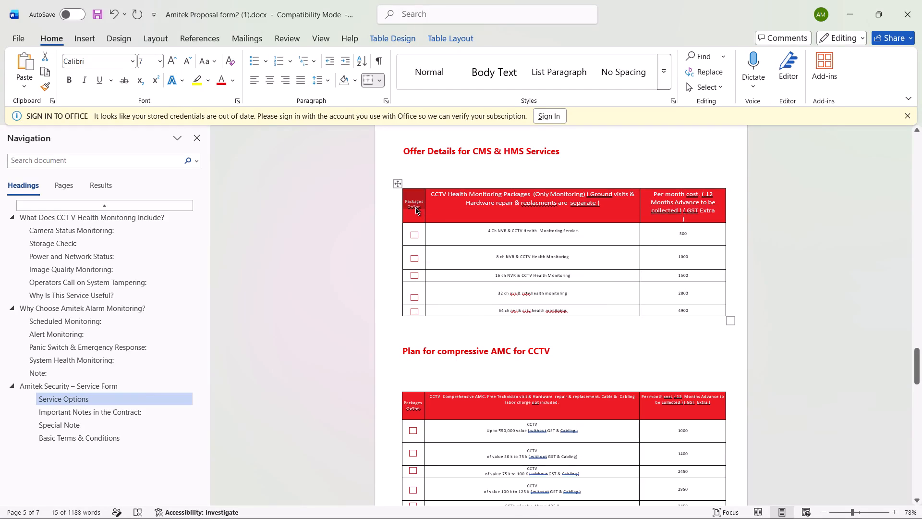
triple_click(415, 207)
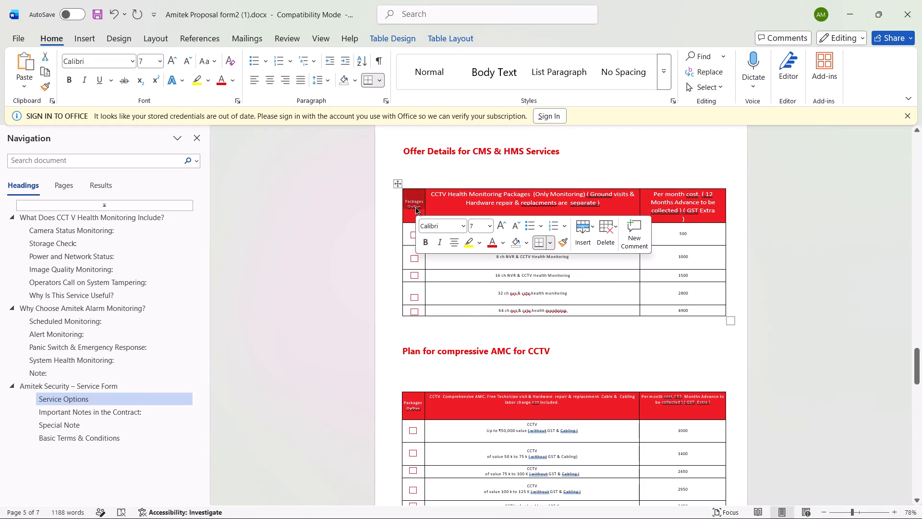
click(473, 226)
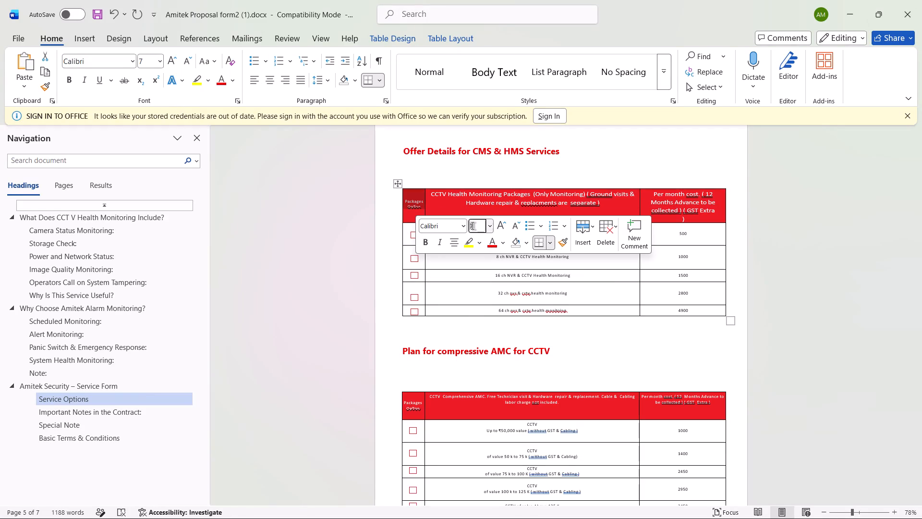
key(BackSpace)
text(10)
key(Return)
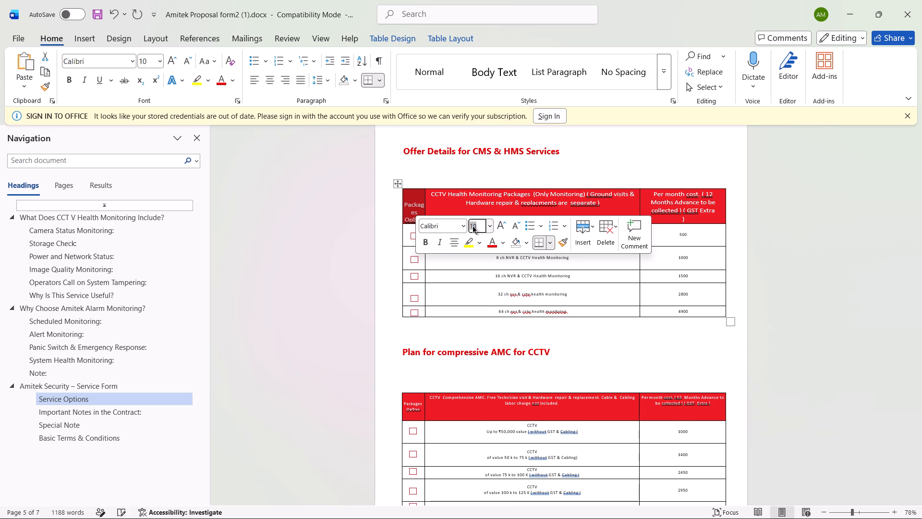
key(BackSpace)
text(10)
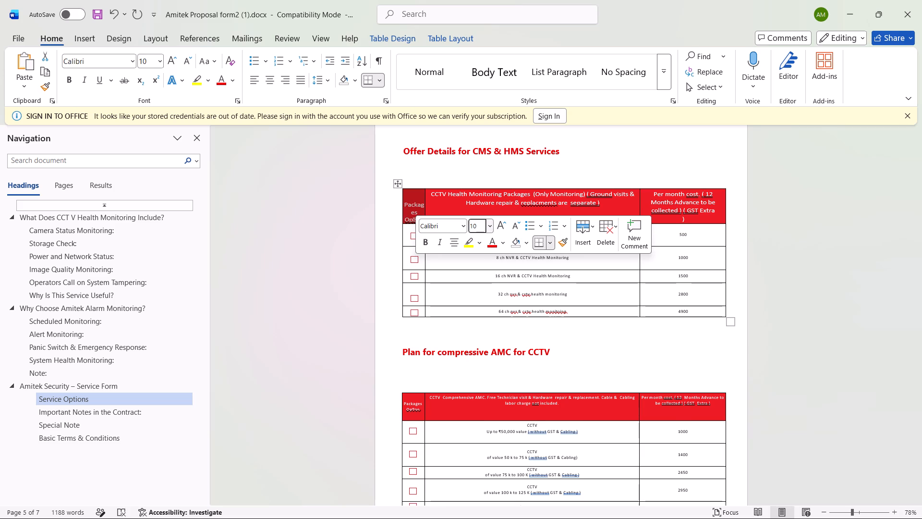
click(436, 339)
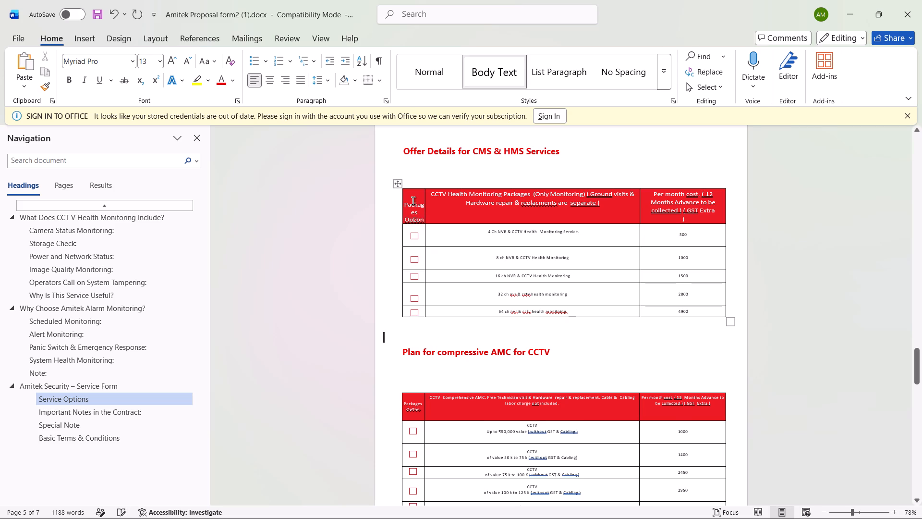
Delete the word "Packages" from the first header cell of the CCTV Health Monitoring table.
double_click(413, 201)
key(BackSpace)
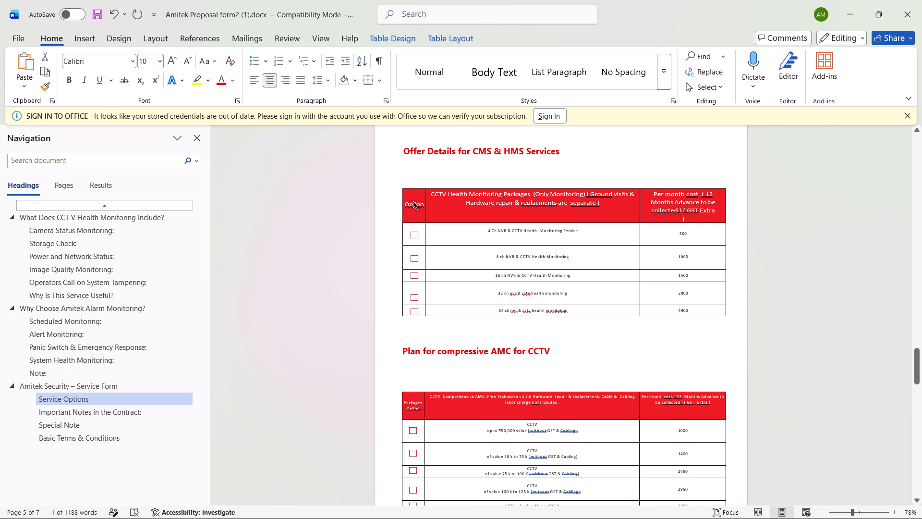
key(Right)
key(Right)
key(Right)
key(Right)
key(Right)
key(Right)
key(Right)
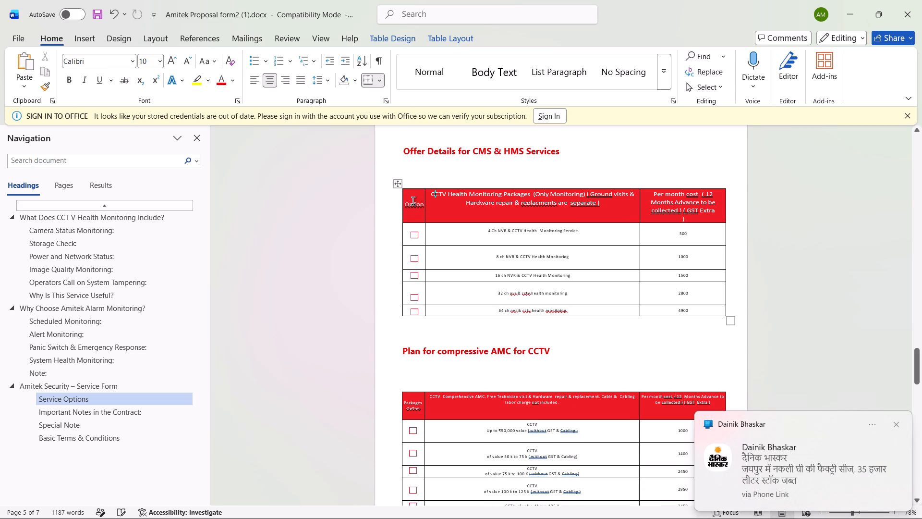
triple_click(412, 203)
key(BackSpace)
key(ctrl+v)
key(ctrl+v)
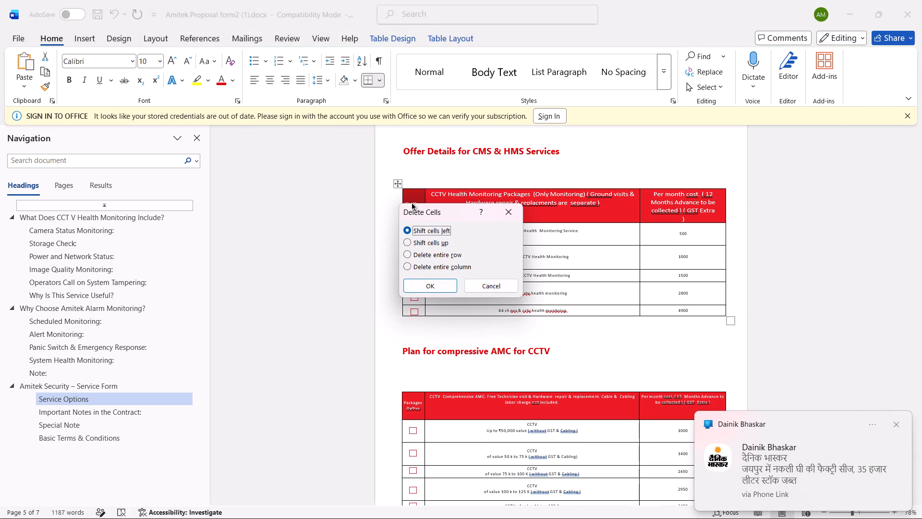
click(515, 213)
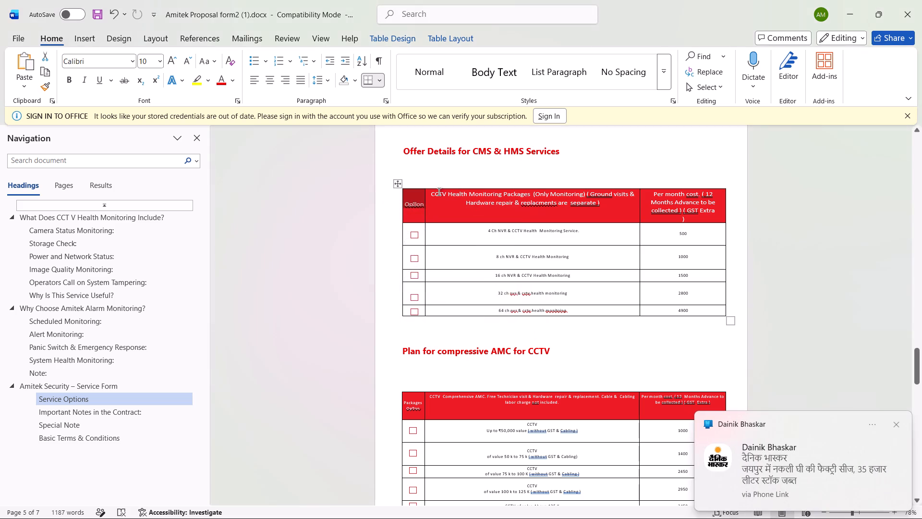
Delete the remaining word "Option" from the first header cell of the CCTV Health Monitoring table.
click(418, 202)
key(BackSpace)
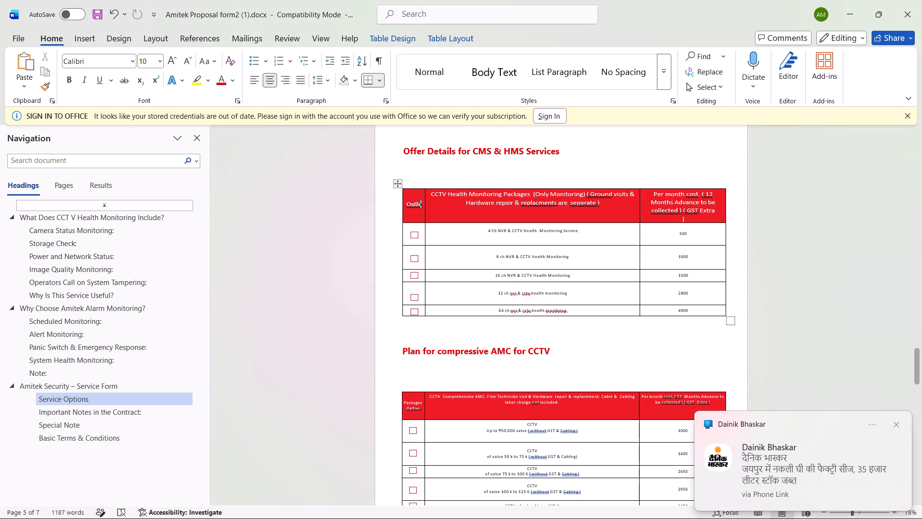
key(BackSpace)
key(Right)
key(BackSpace)
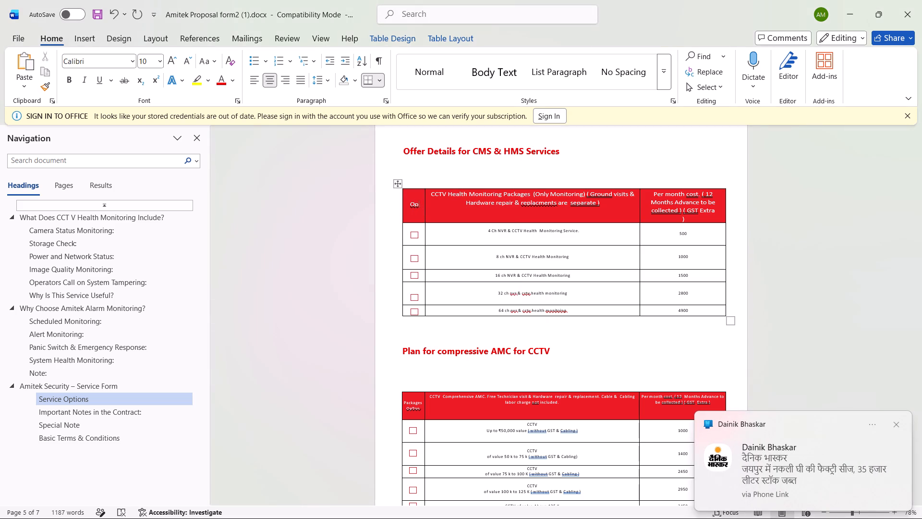
key(BackSpace)
key(BackSpace)
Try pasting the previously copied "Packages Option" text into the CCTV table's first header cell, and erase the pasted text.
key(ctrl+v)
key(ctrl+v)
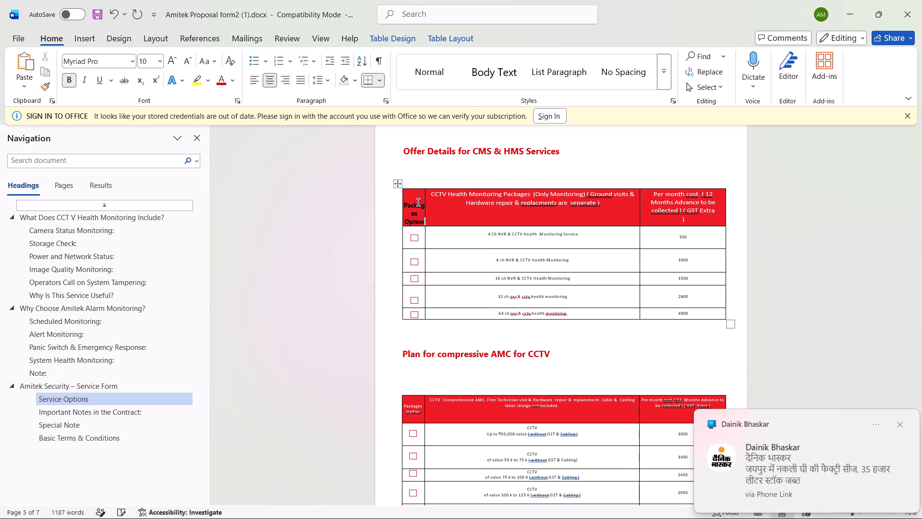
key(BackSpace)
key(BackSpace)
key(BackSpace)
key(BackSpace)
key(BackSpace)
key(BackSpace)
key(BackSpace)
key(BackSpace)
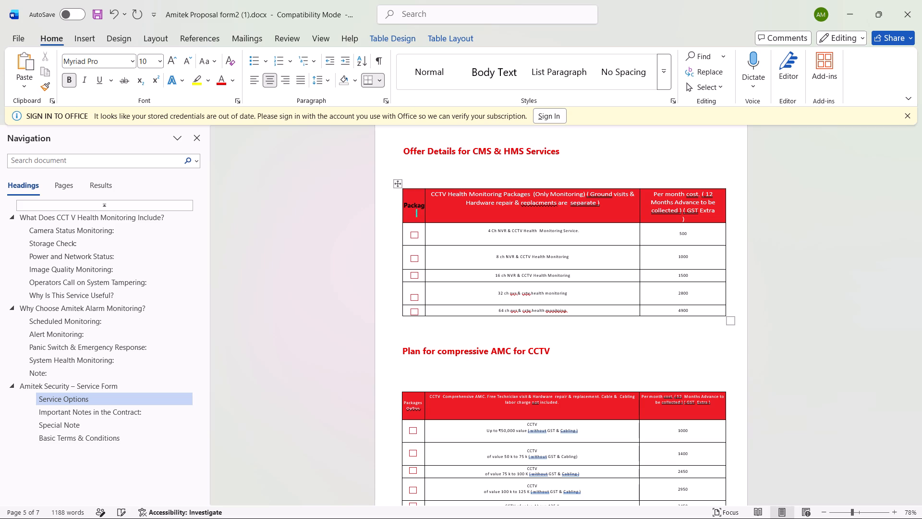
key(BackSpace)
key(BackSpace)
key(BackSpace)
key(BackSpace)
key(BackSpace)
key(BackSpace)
Copy the "Packages Option" heading from the alarm table into the CCTV Health Monitoring table's first header cell, keeping source formatting.
scroll(418, 202, up, 5)
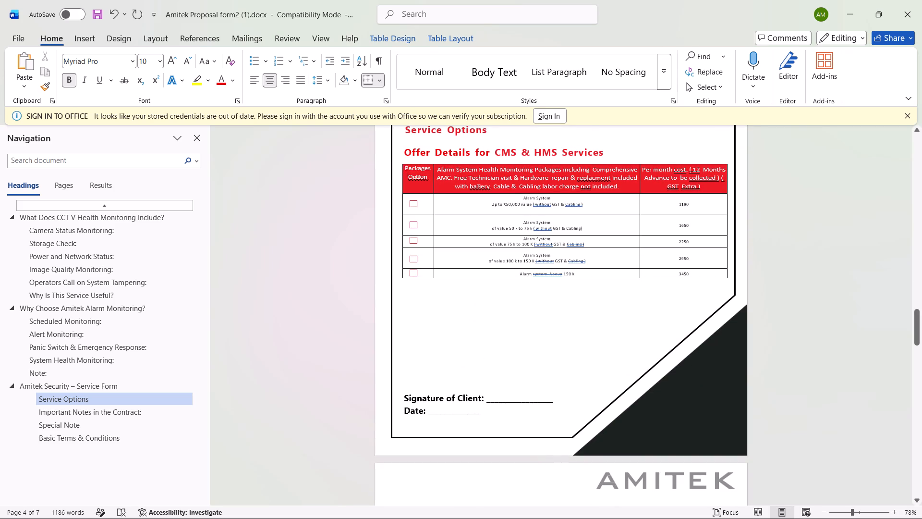
drag(405, 169, 429, 178)
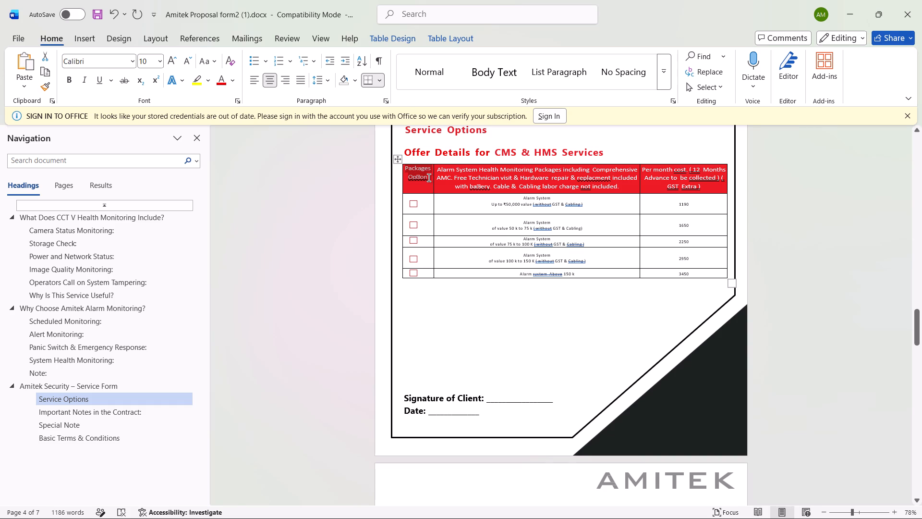
key(ctrl+c)
scroll(429, 178, down, 3)
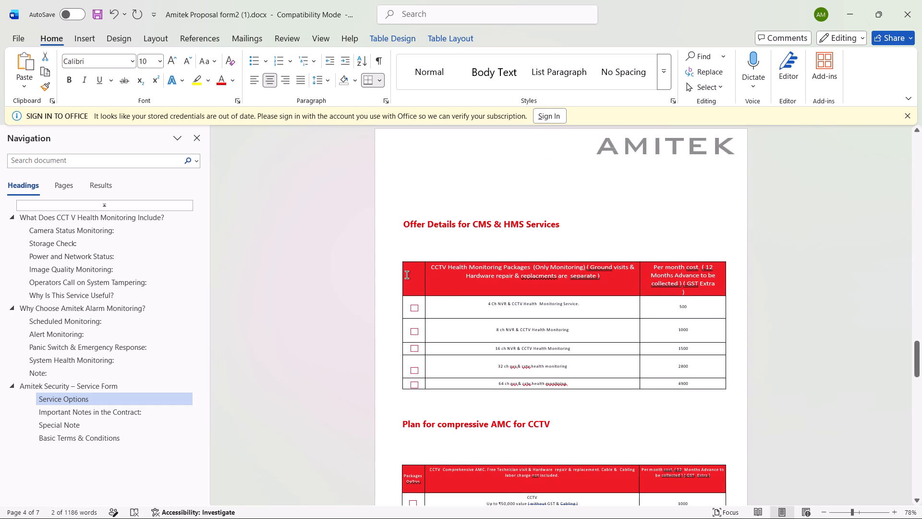
click(412, 278)
right_click(412, 278)
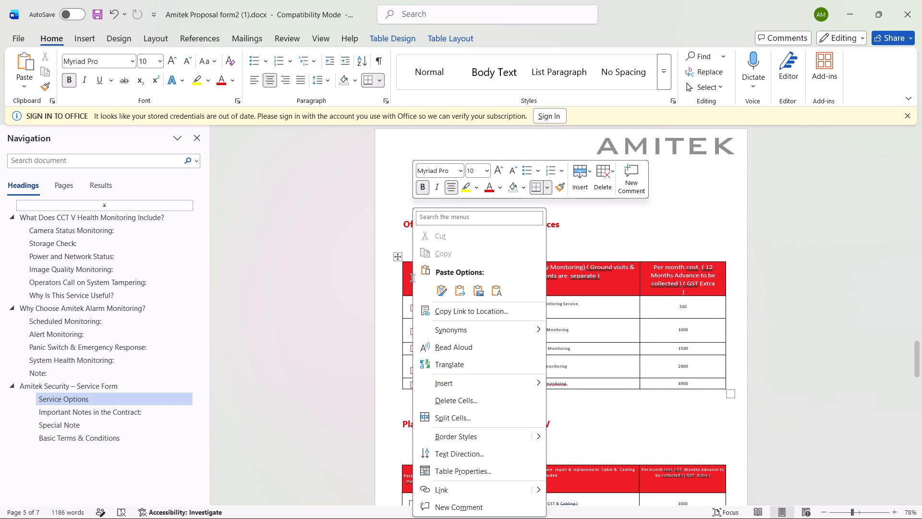
click(446, 295)
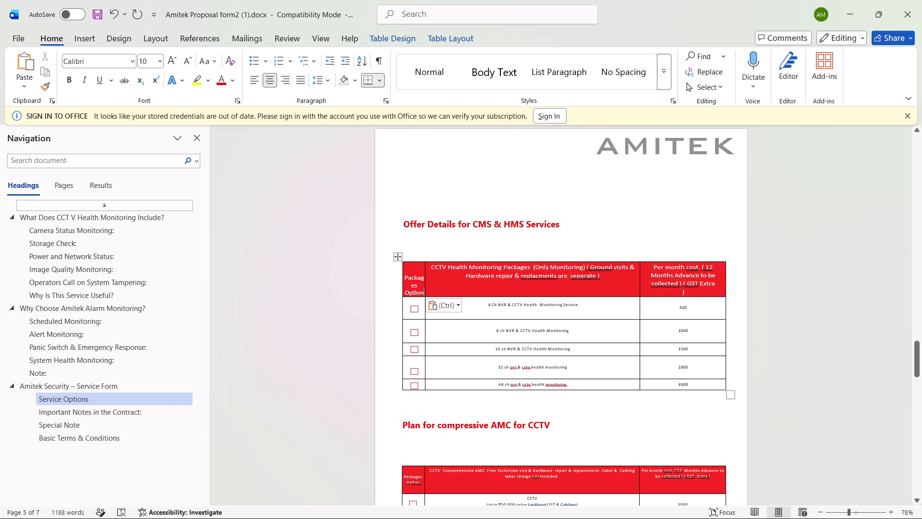
Widen the first column of the CCTV Health Monitoring table slightly so "Packages" fits on one line.
click(412, 284)
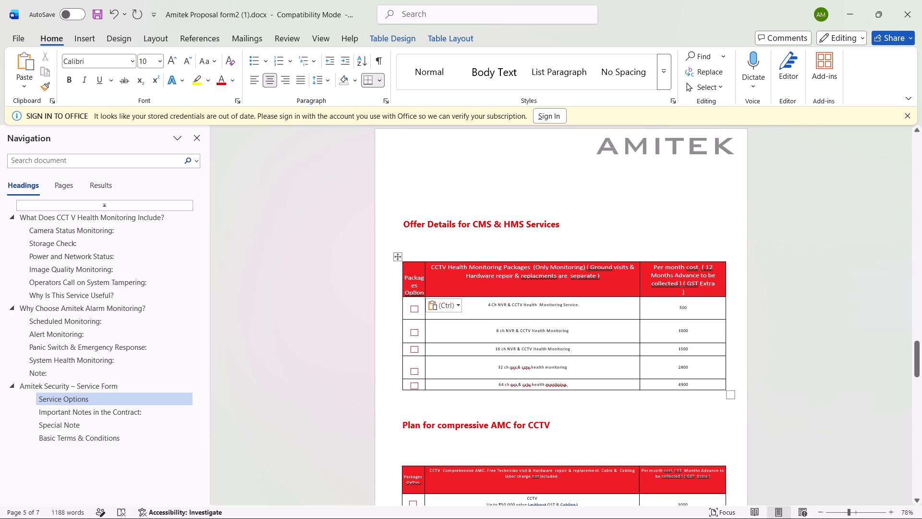
drag(424, 270, 431, 271)
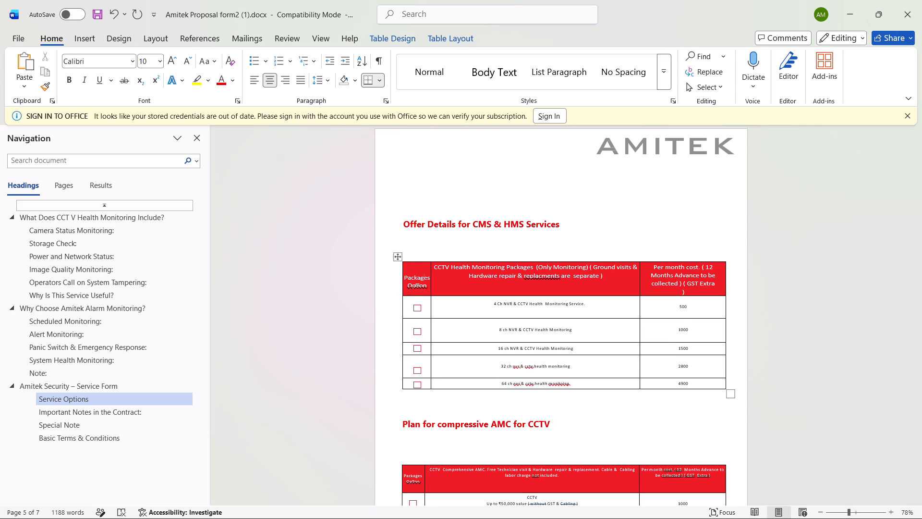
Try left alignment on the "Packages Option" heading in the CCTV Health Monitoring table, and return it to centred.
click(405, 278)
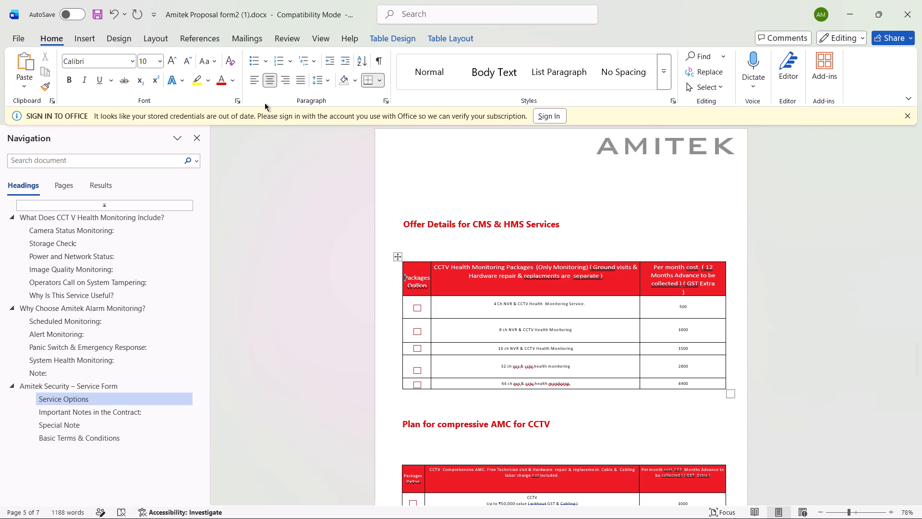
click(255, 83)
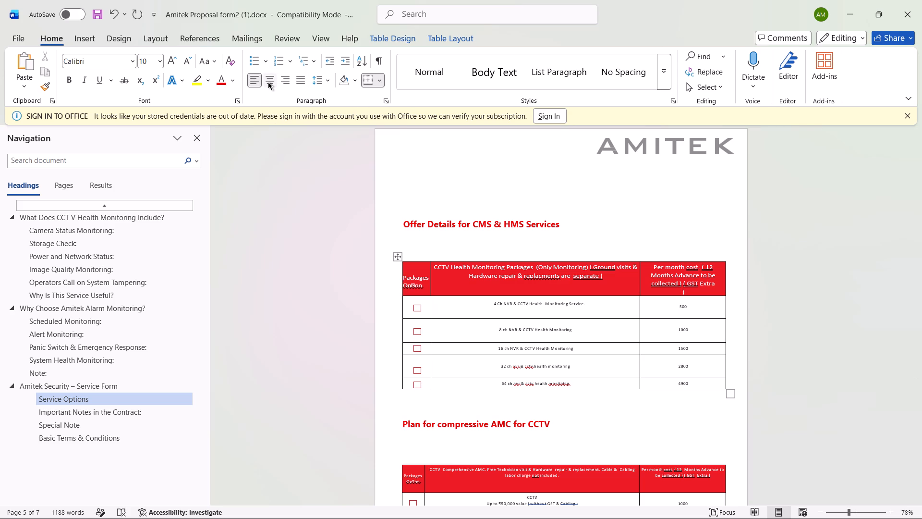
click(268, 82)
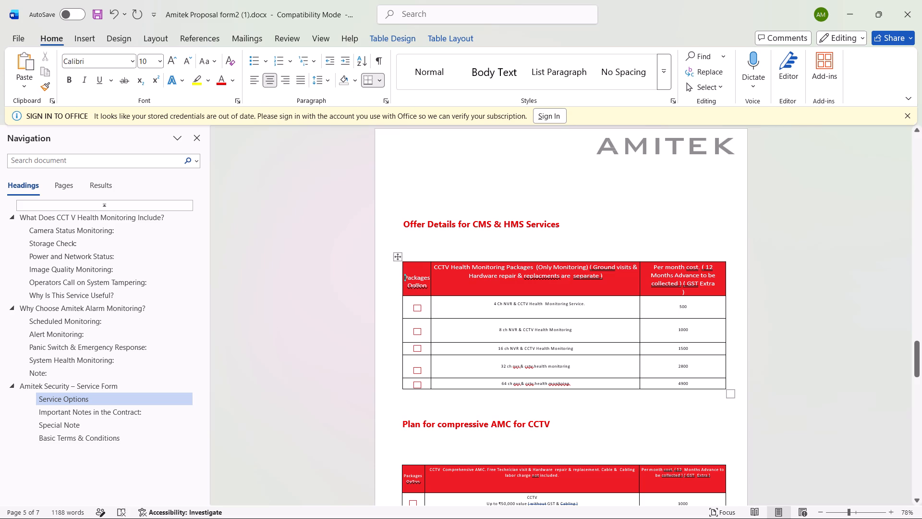
Remove the empty line above "Packages Option" in the CCTV Health Monitoring table's first header cell.
click(409, 272)
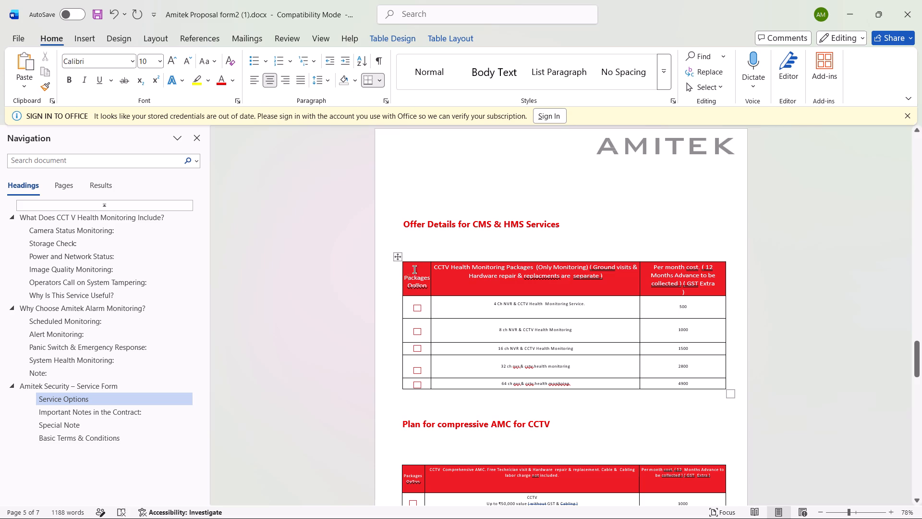
double_click(419, 268)
click(419, 268)
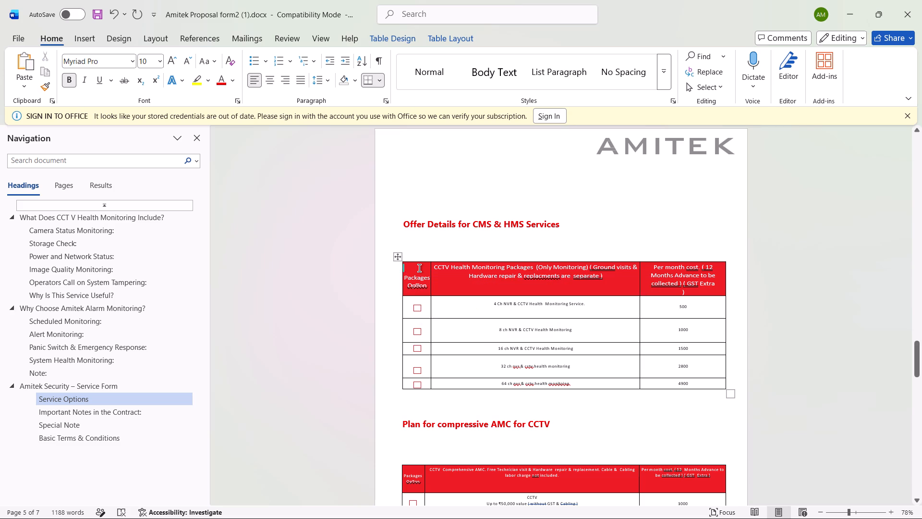
key(BackSpace)
key(Right)
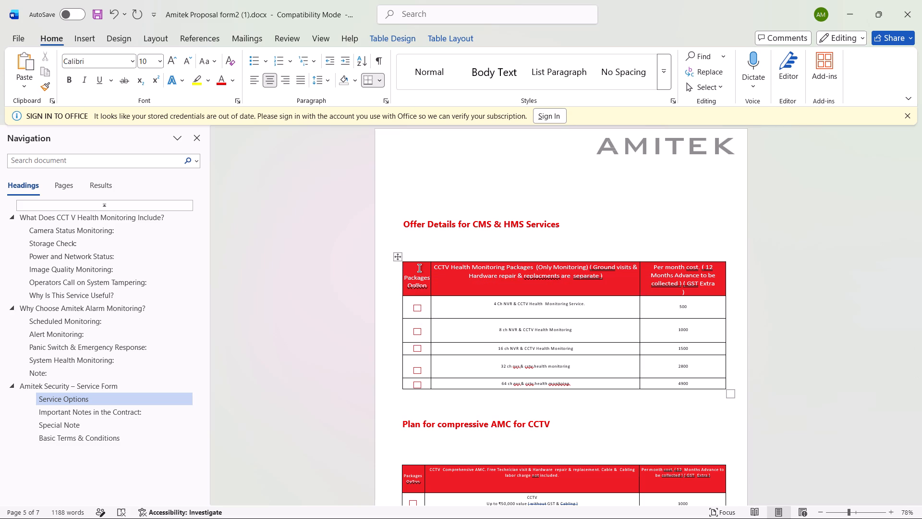
key(BackSpace)
key(BackSpace)
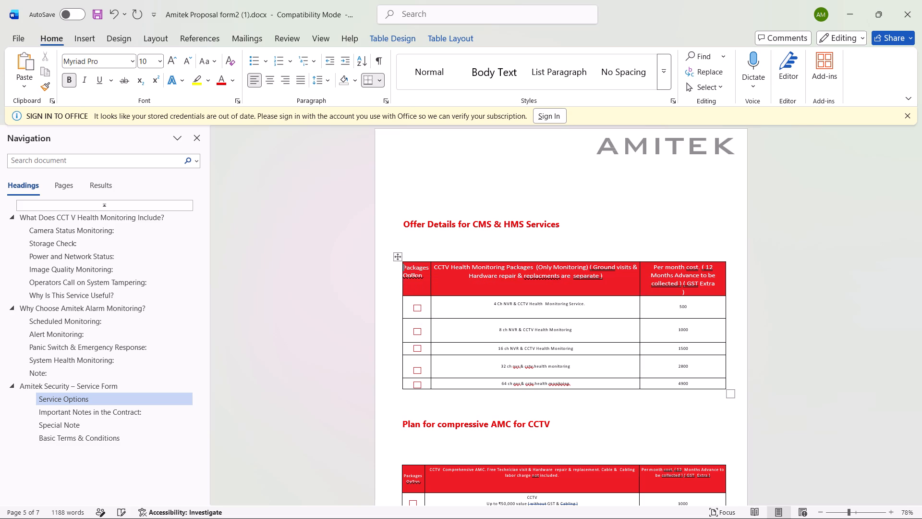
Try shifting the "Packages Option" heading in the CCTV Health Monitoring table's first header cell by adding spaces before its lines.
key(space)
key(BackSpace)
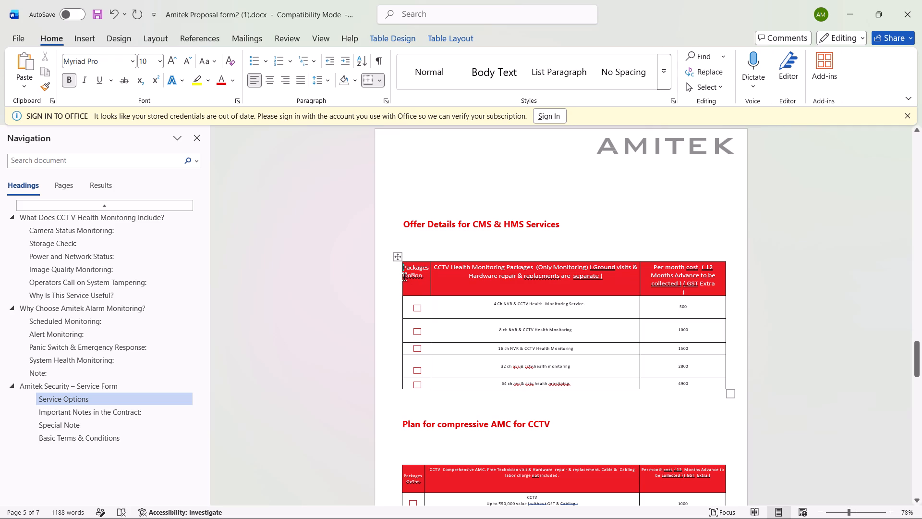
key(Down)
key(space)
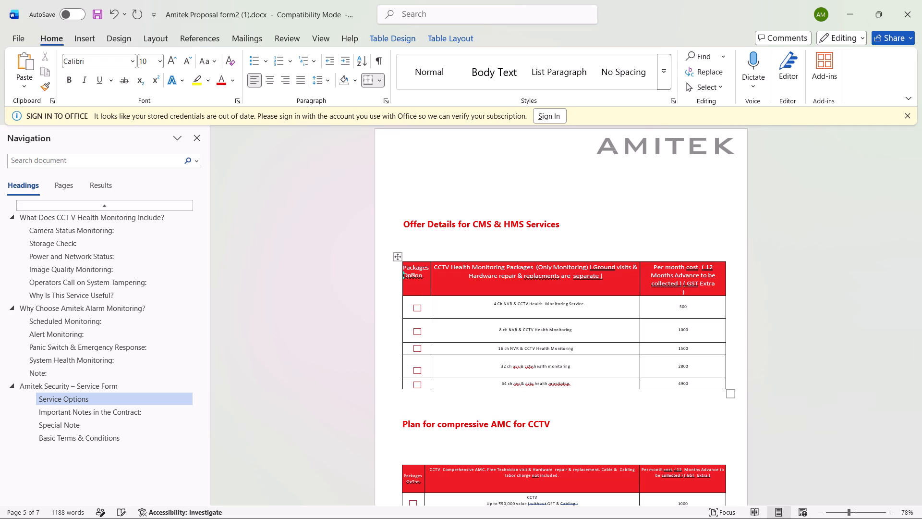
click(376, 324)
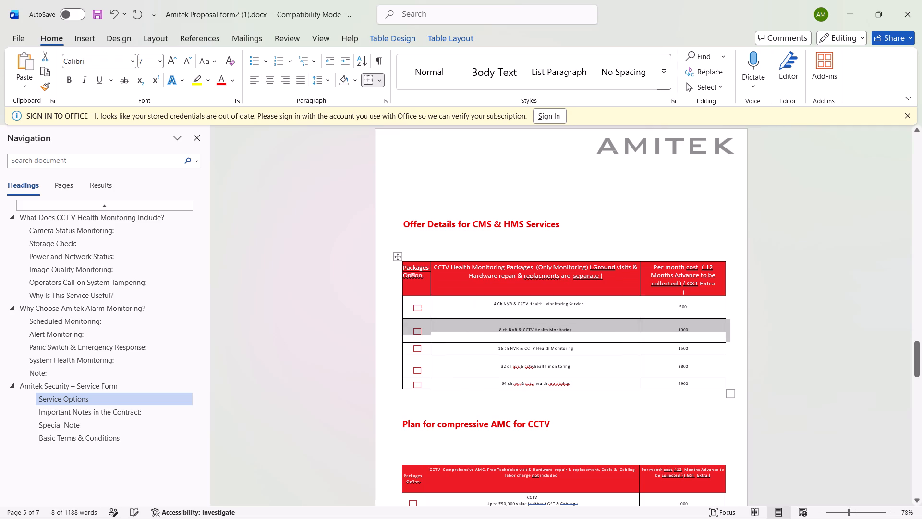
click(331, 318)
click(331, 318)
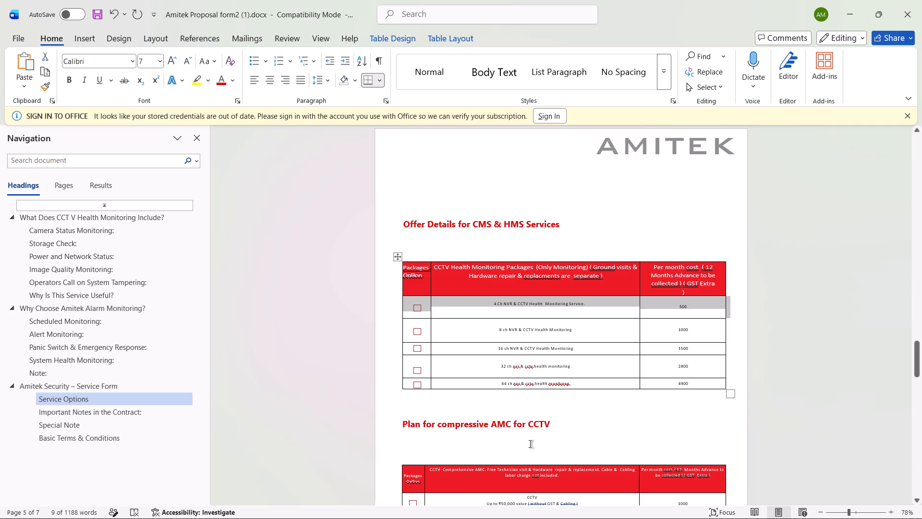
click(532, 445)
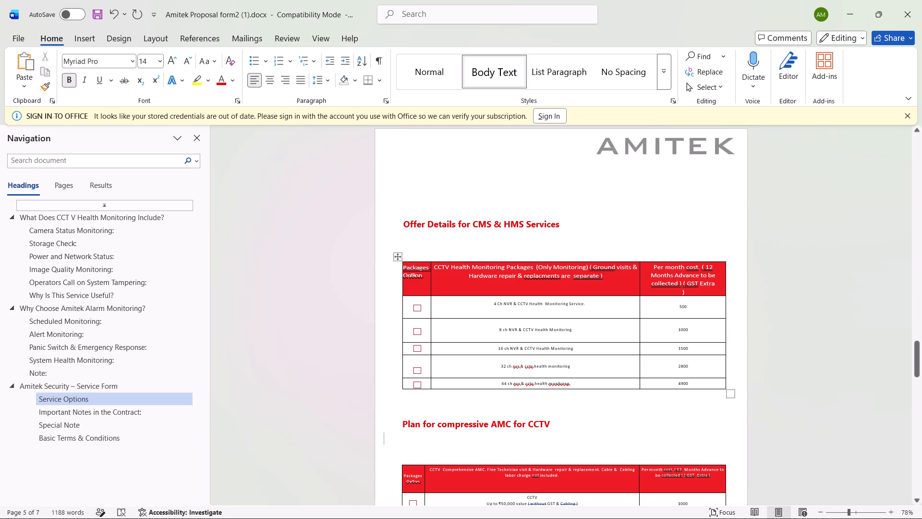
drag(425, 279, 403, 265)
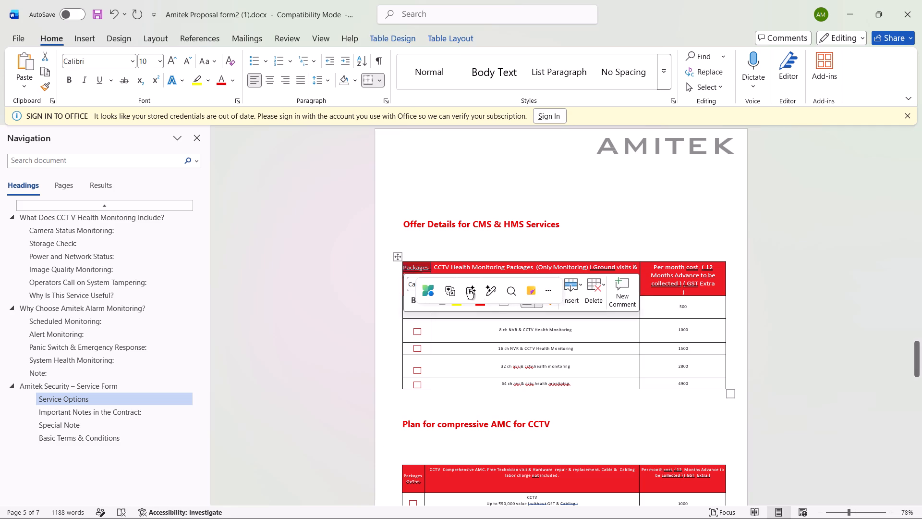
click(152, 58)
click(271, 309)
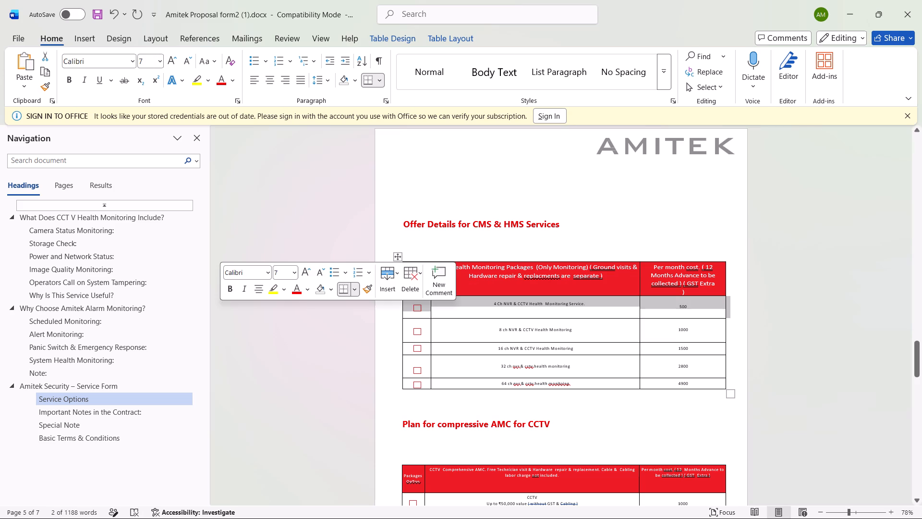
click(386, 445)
Widen the first column of the CCTV Health Monitoring table a little more to give "Packages Option" extra room.
scroll(386, 445, down, 1)
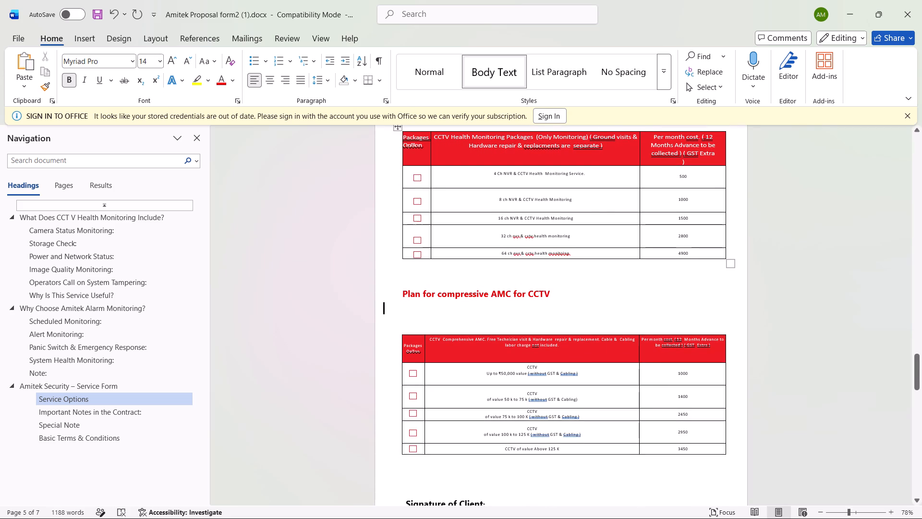
click(426, 138)
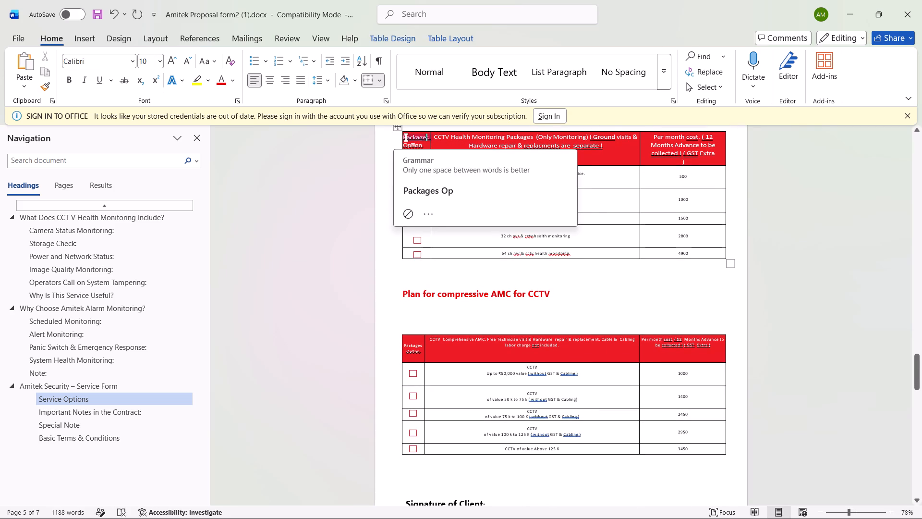
click(391, 141)
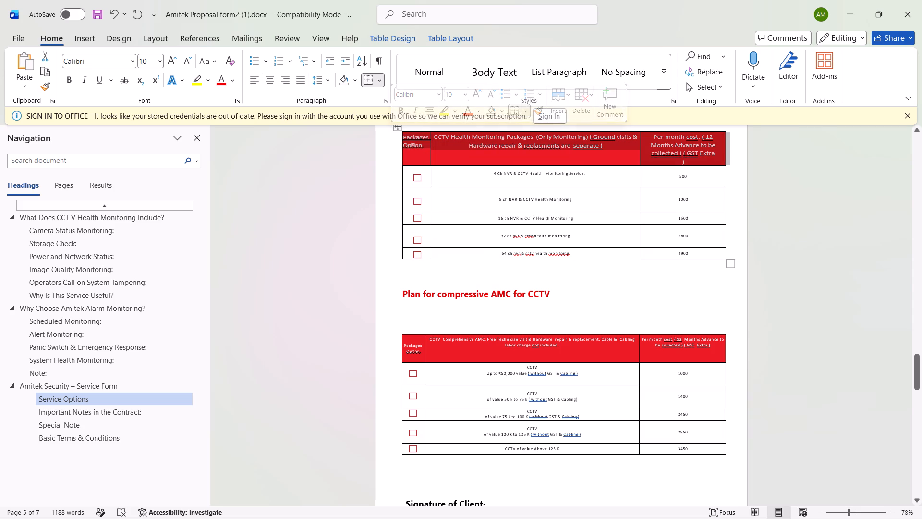
click(433, 166)
click(429, 158)
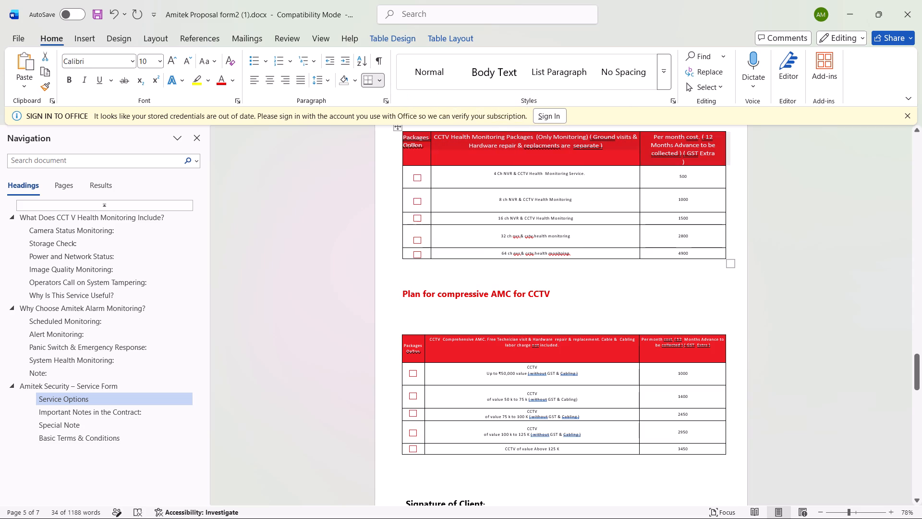
drag(430, 157, 436, 157)
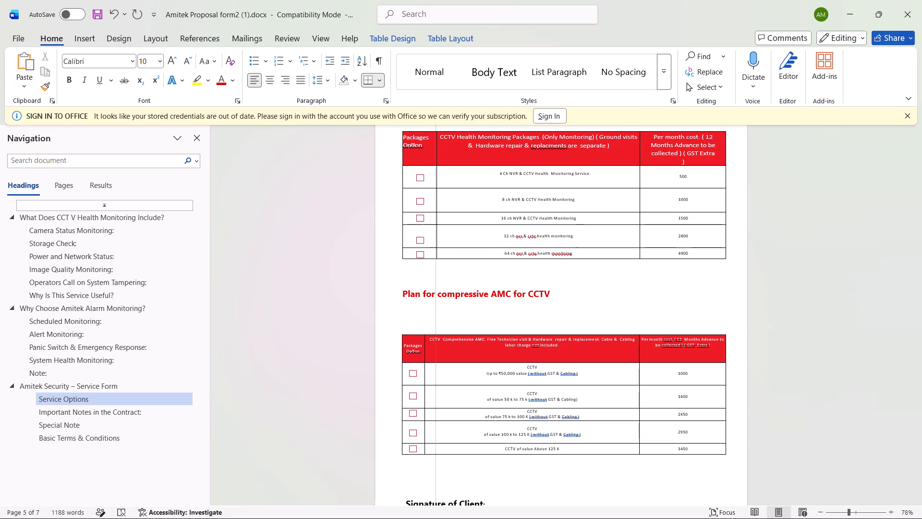
Centre the "Packages Option" heading in the CCTV Health Monitoring table's first header cell.
click(376, 203)
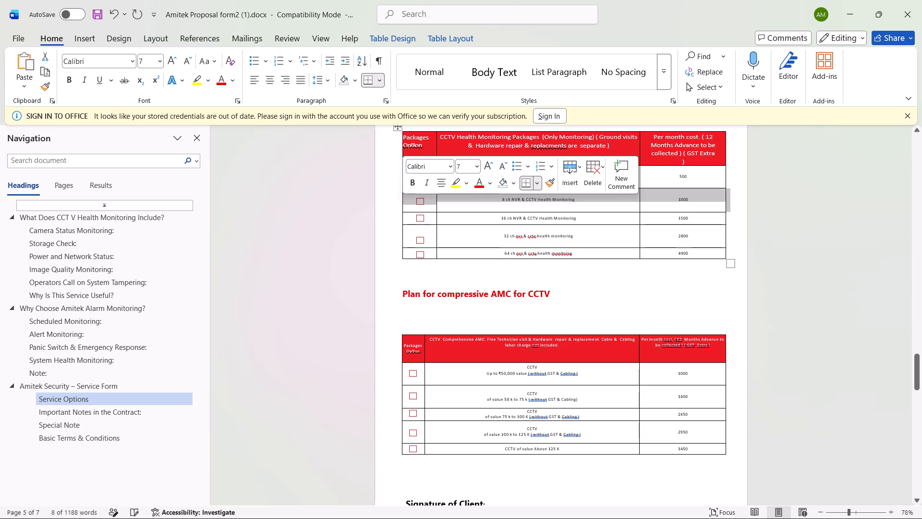
drag(424, 148, 404, 133)
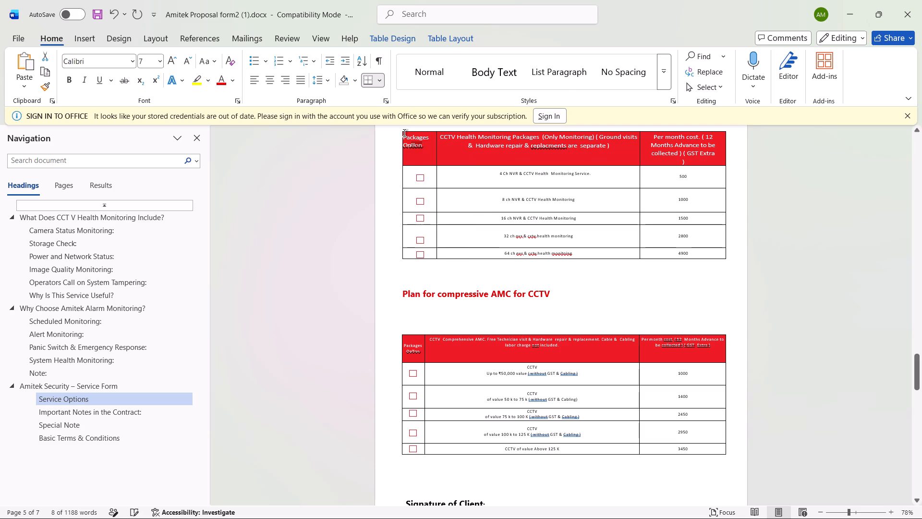
drag(404, 133, 402, 133)
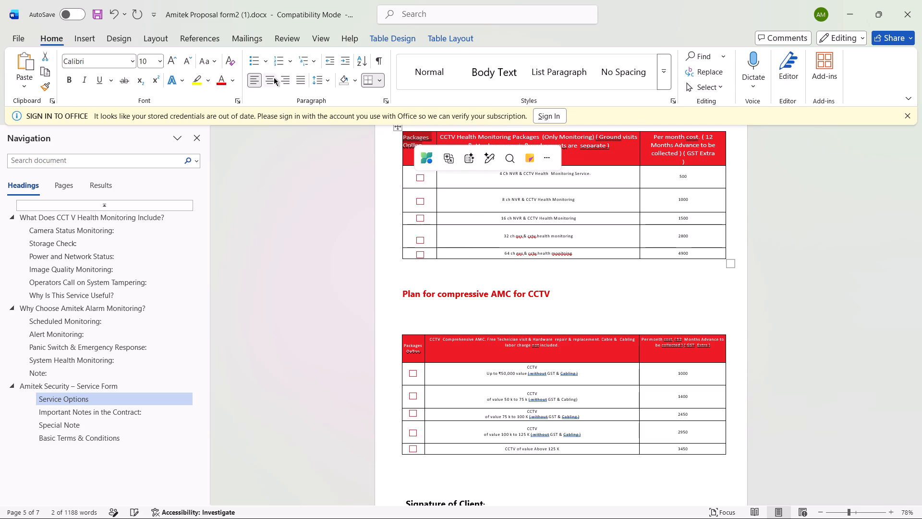
click(274, 77)
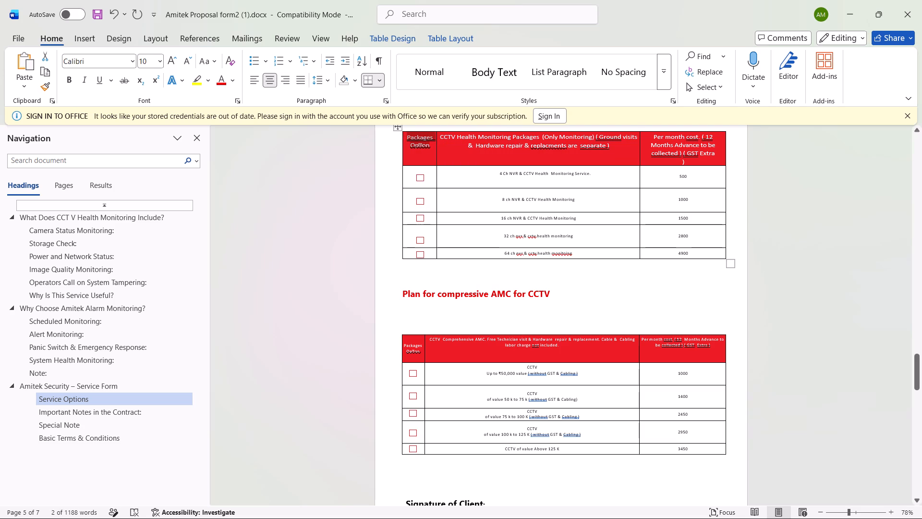
click(355, 320)
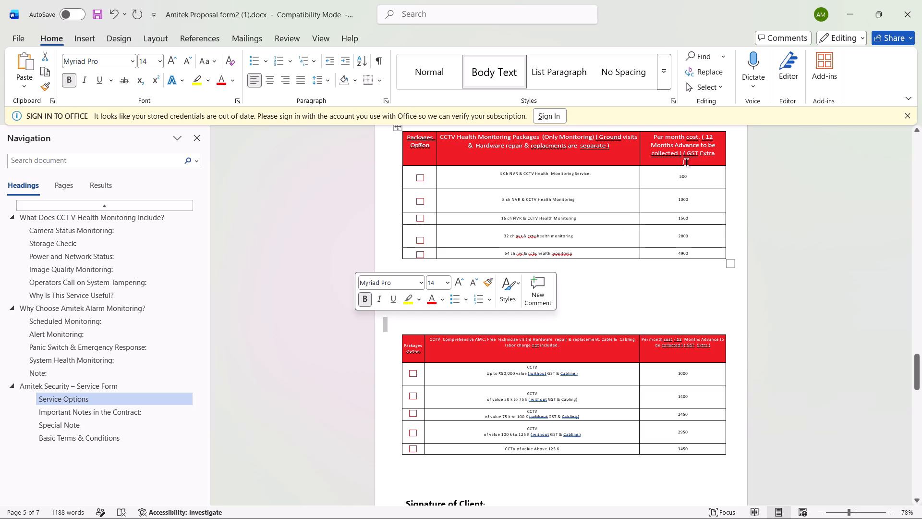
Increase the height of the CCTV Health Monitoring table's red header row slightly.
drag(686, 165, 687, 172)
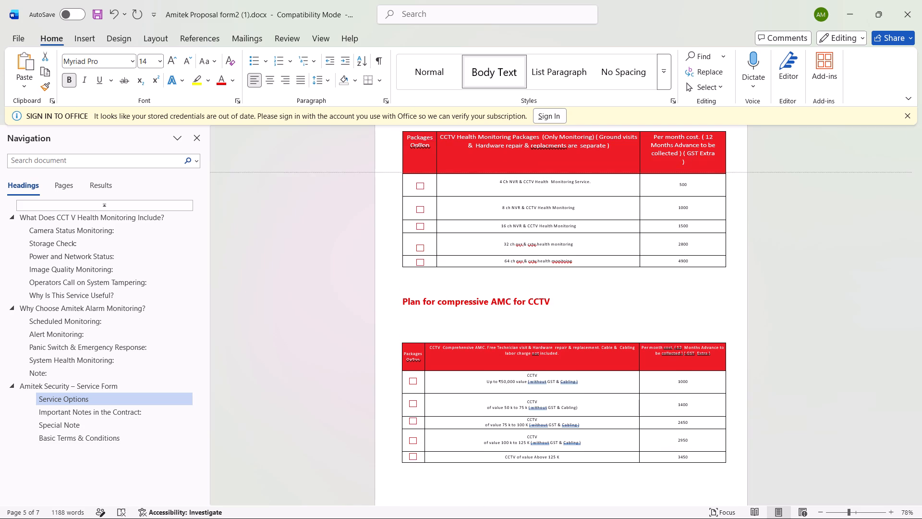
drag(687, 172, 685, 177)
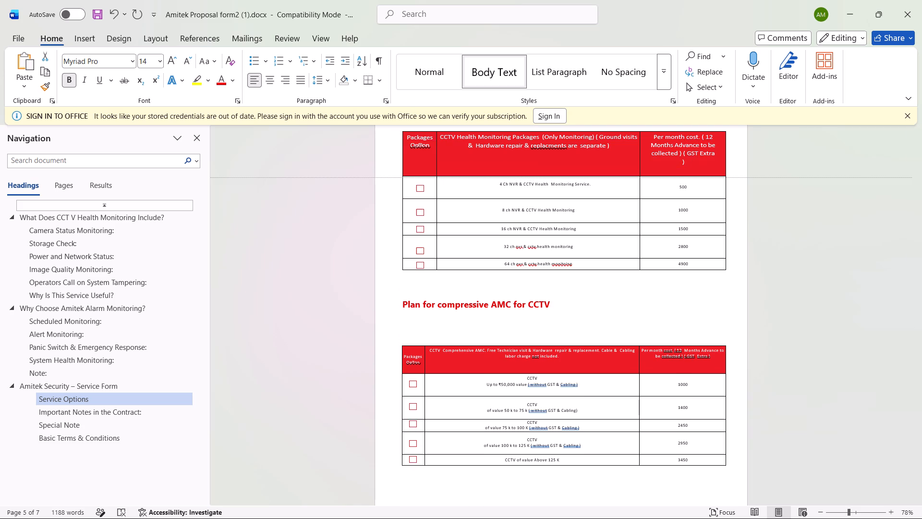
drag(685, 177, 689, 170)
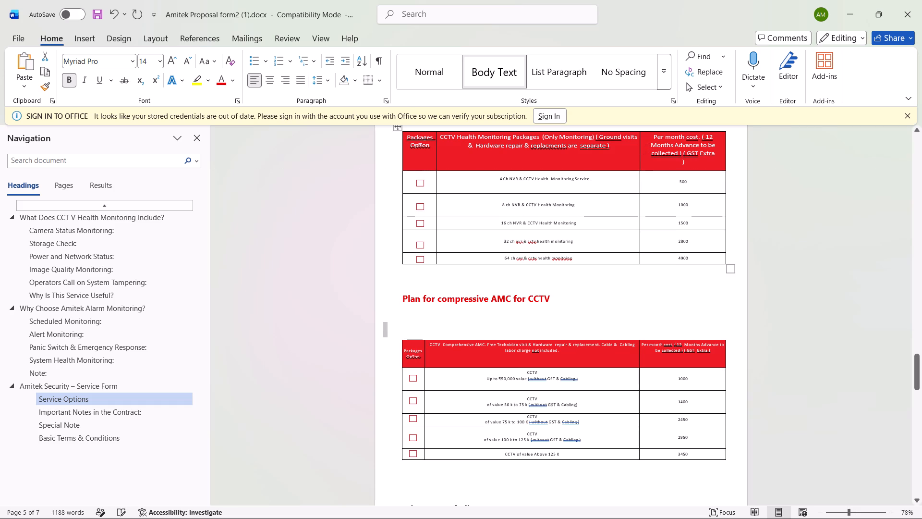
Adjust the border between the description and "Per month cost" columns of the CCTV Health Monitoring table, leaving the price column slightly narrower.
drag(638, 150, 631, 152)
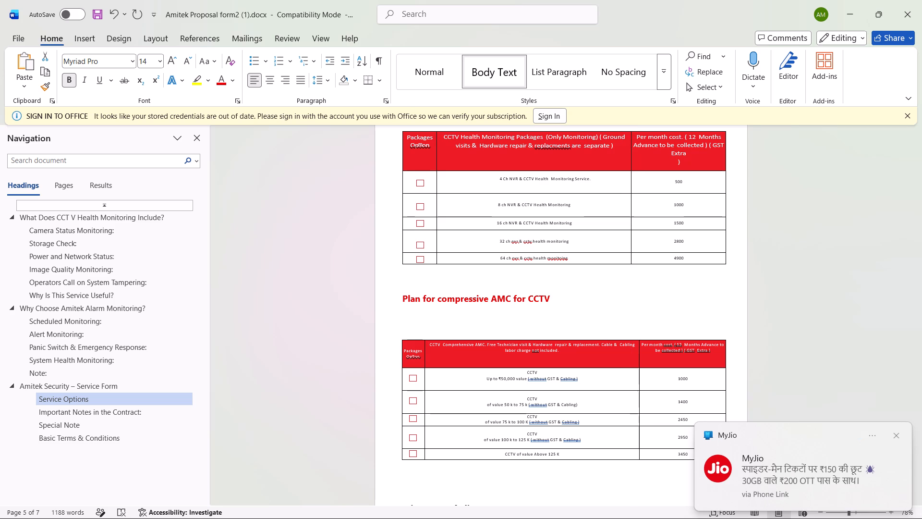
click(652, 158)
drag(652, 158, 645, 146)
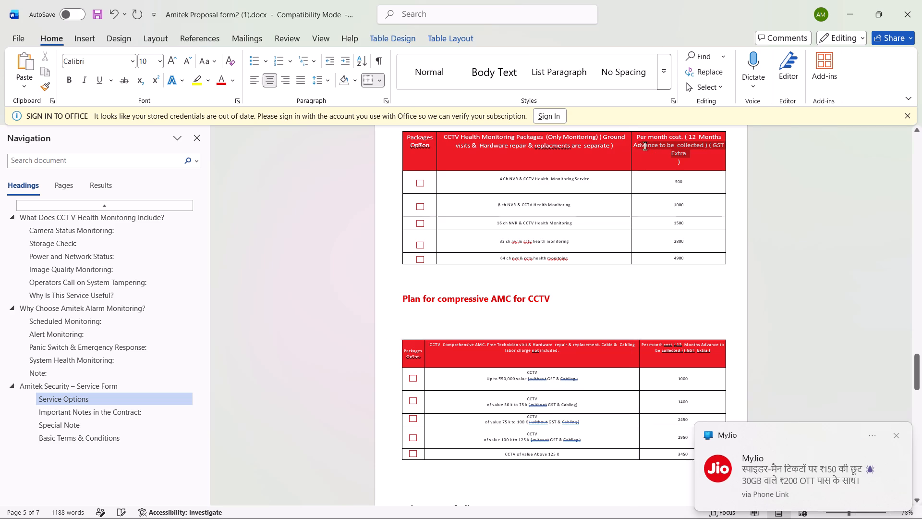
drag(645, 146, 646, 142)
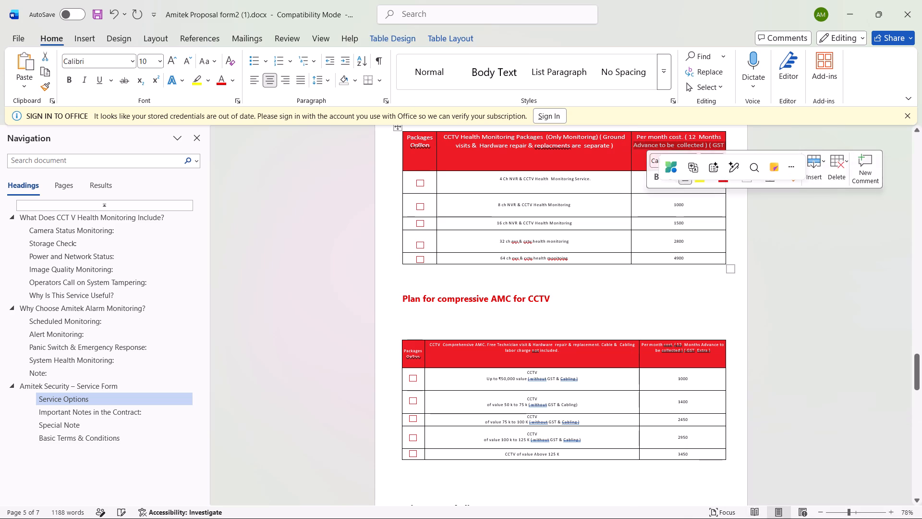
click(625, 163)
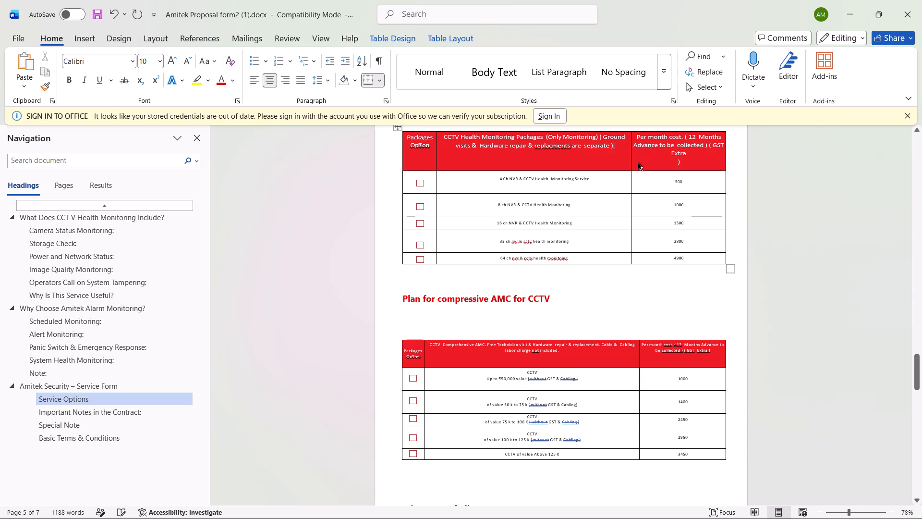
drag(631, 167, 638, 167)
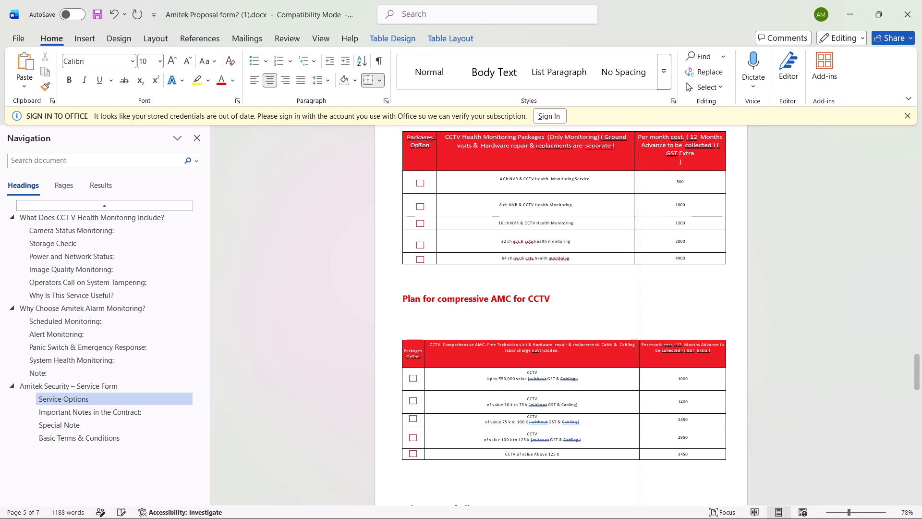
drag(638, 167, 659, 163)
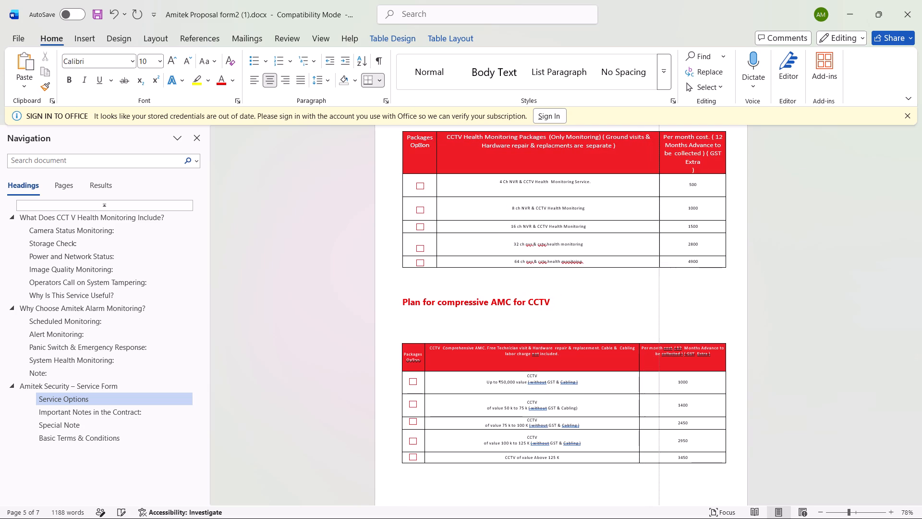
drag(659, 163, 649, 164)
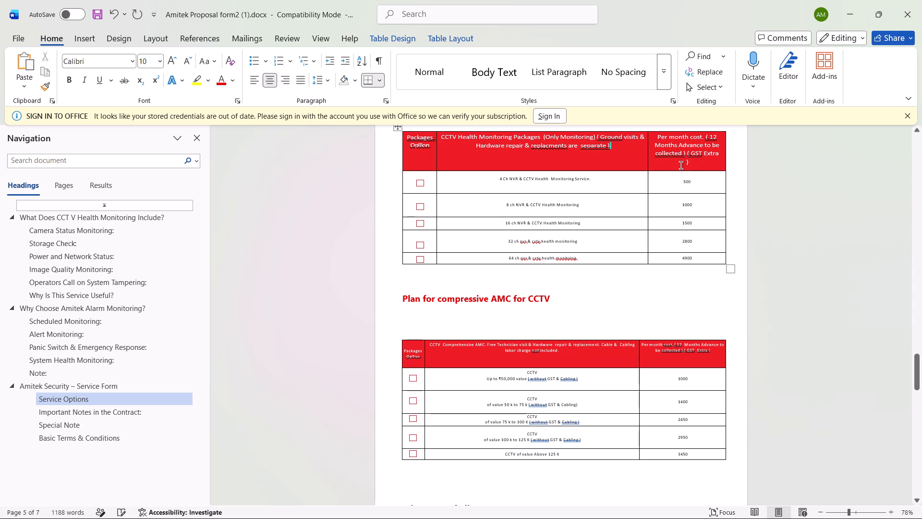
Remove the gap before the closing bracket in the "Per month cost" header so it ends with "GST Extra)" on one line.
click(681, 165)
key(BackSpace)
key(BackSpace)
key(BackSpace)
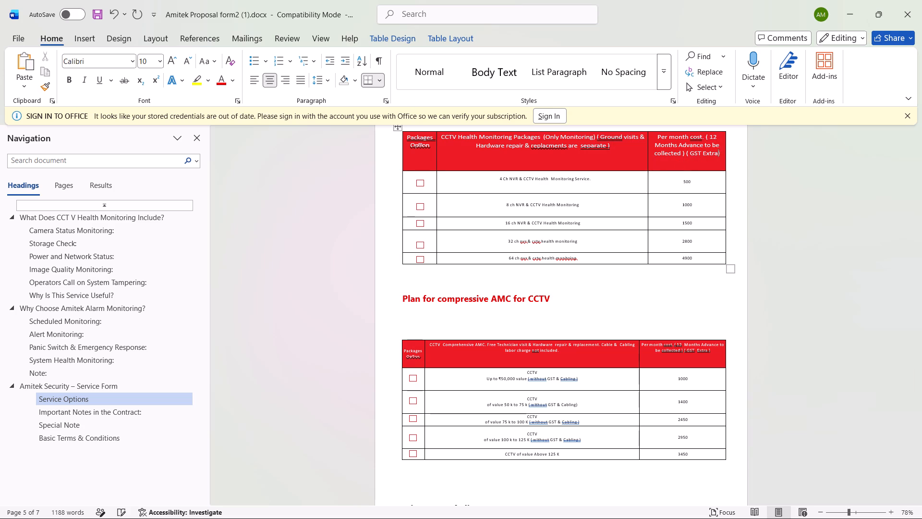
click(734, 296)
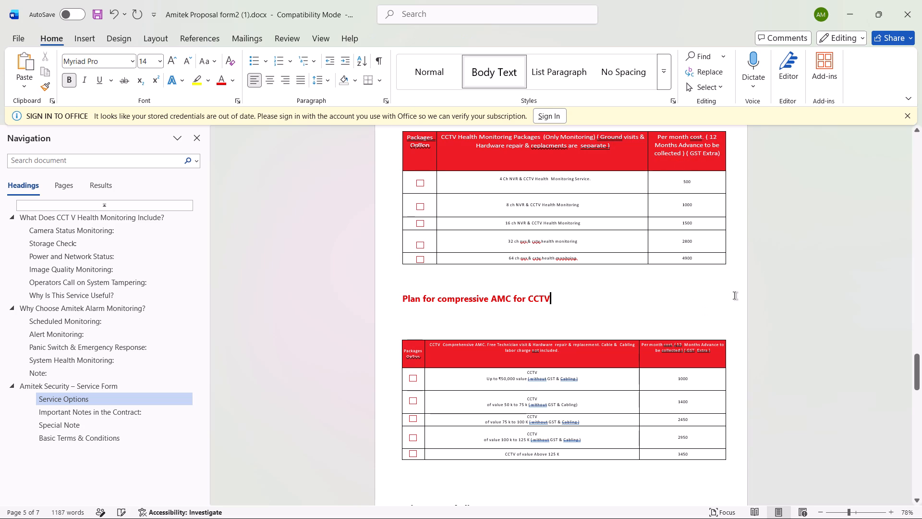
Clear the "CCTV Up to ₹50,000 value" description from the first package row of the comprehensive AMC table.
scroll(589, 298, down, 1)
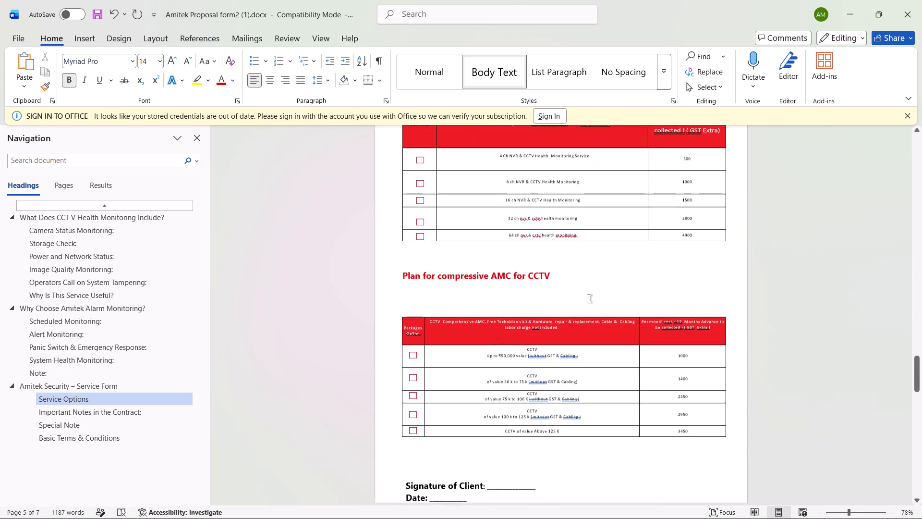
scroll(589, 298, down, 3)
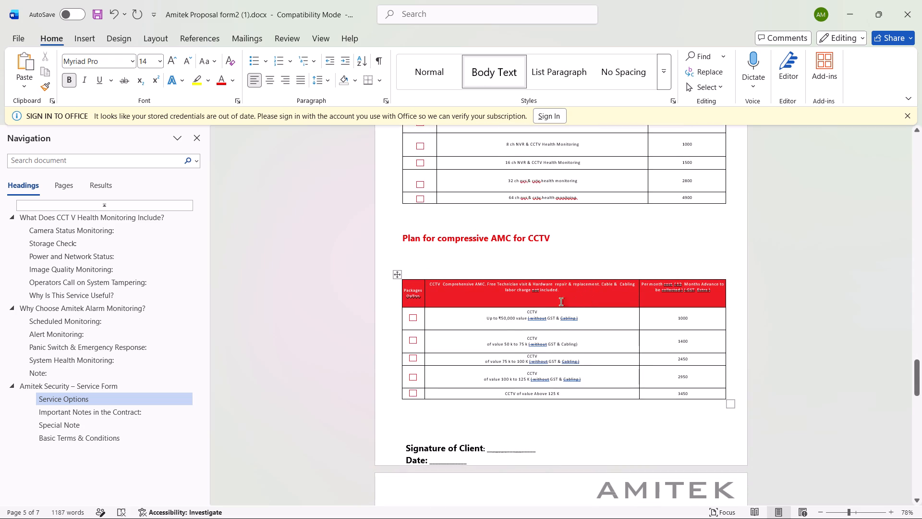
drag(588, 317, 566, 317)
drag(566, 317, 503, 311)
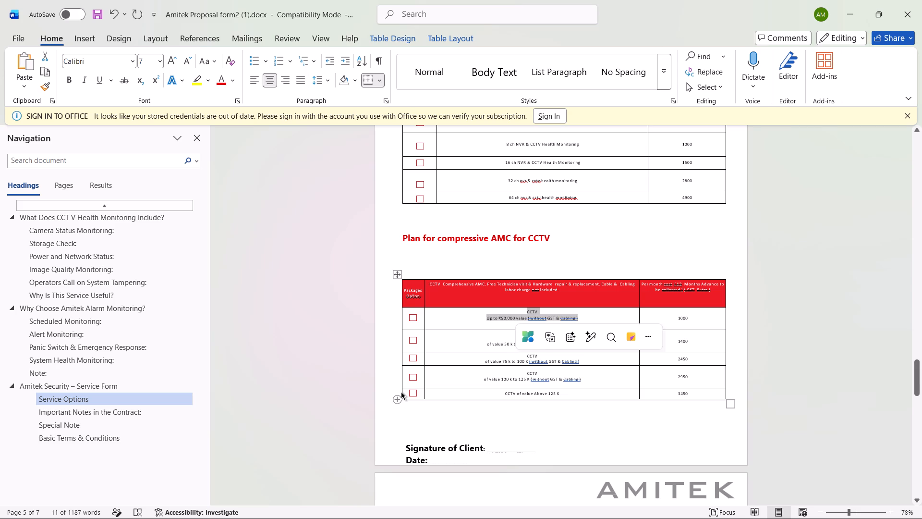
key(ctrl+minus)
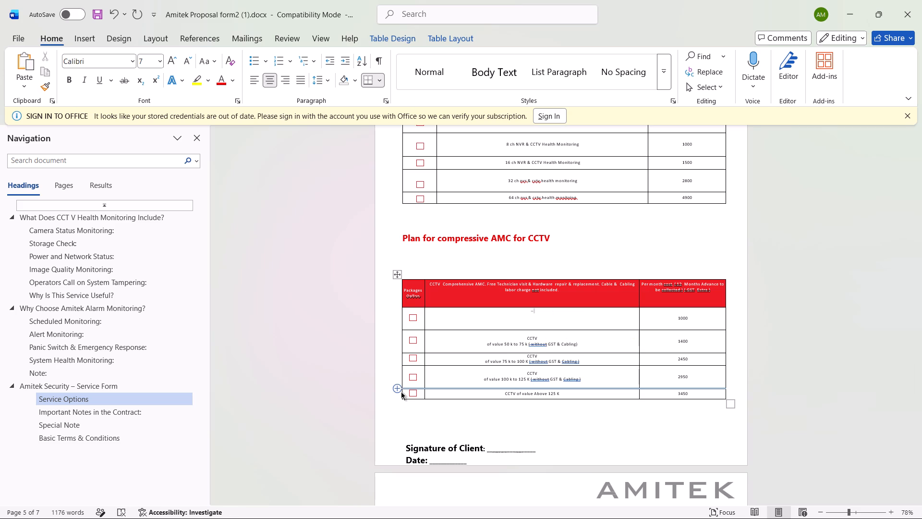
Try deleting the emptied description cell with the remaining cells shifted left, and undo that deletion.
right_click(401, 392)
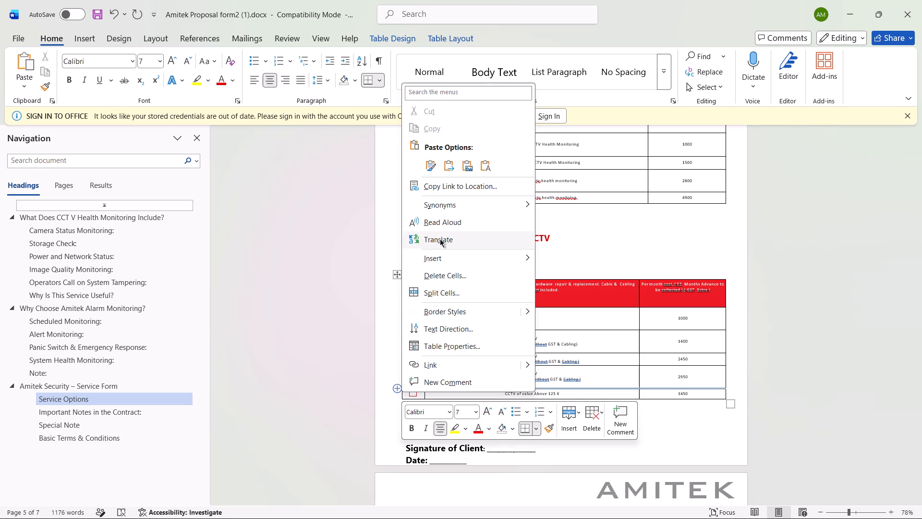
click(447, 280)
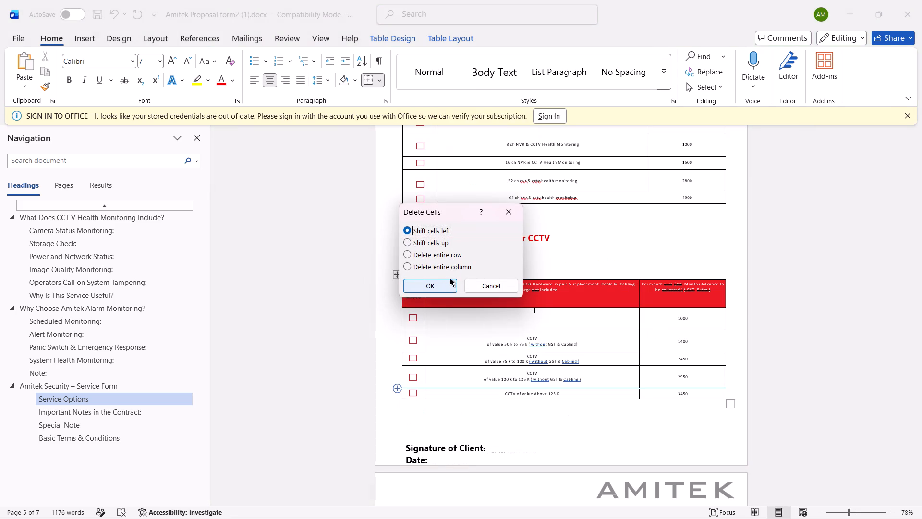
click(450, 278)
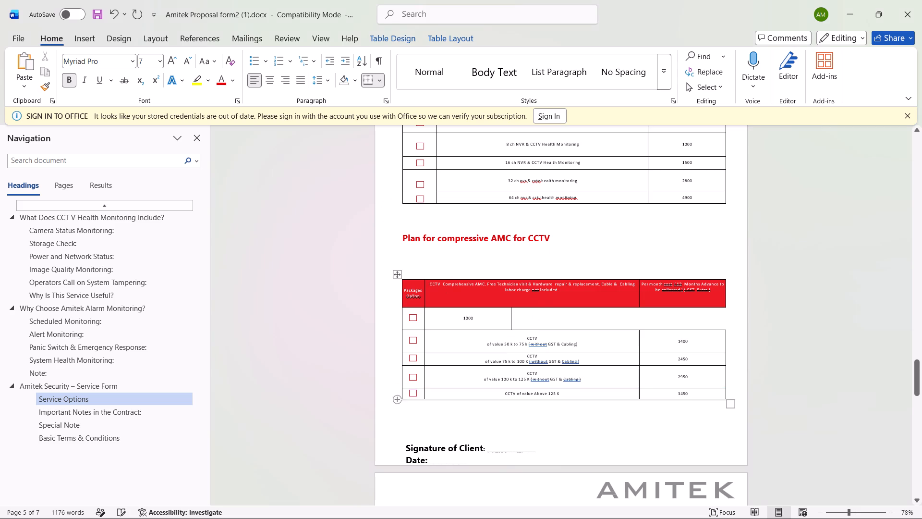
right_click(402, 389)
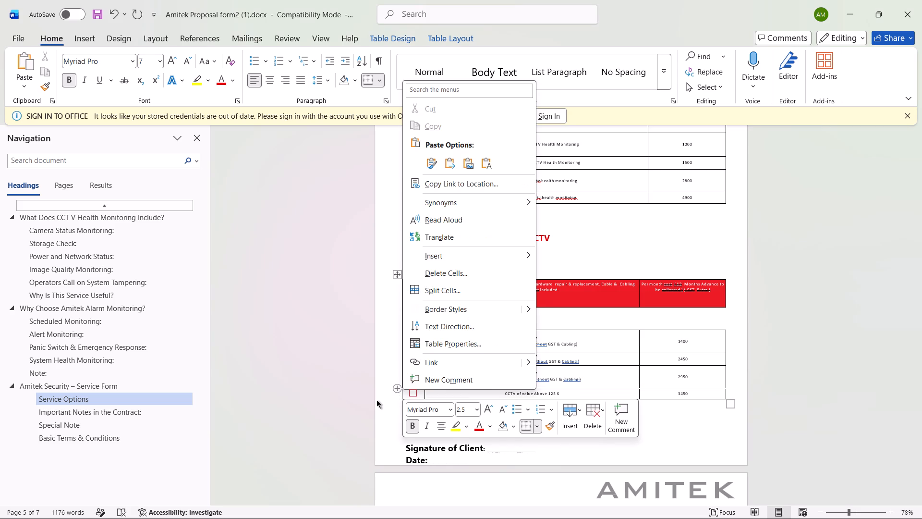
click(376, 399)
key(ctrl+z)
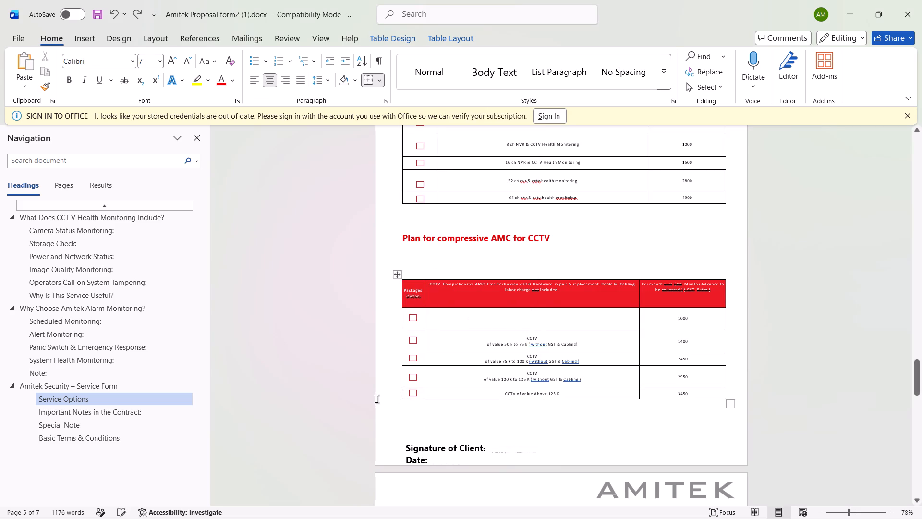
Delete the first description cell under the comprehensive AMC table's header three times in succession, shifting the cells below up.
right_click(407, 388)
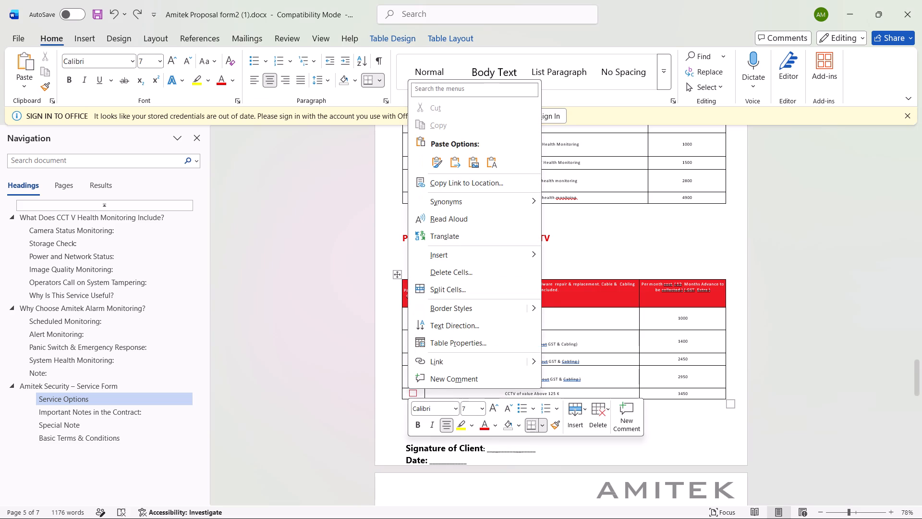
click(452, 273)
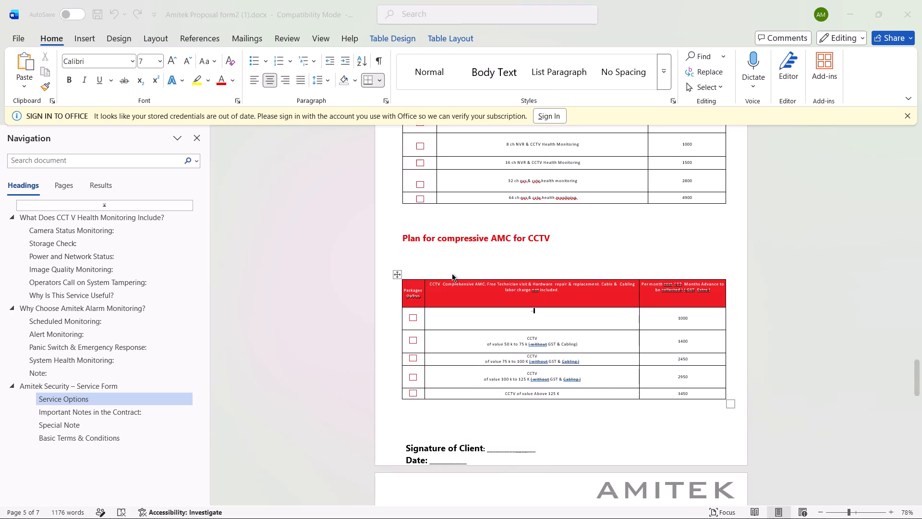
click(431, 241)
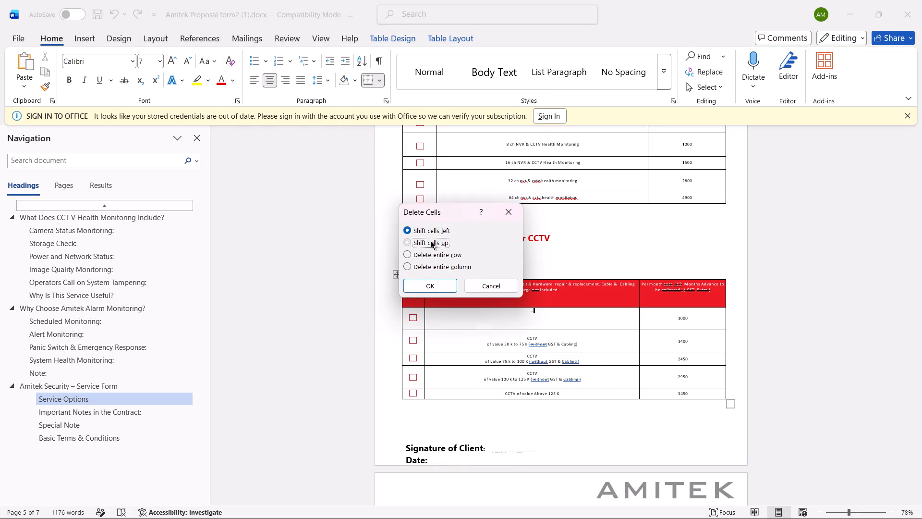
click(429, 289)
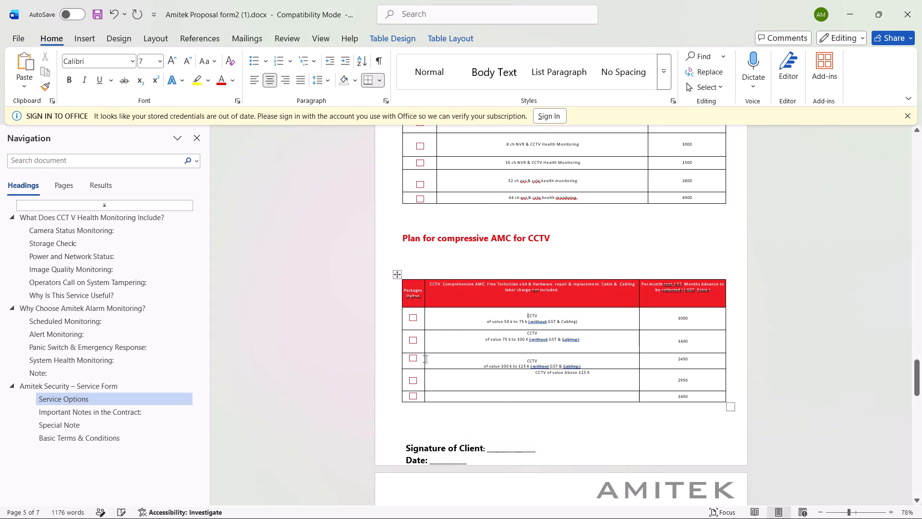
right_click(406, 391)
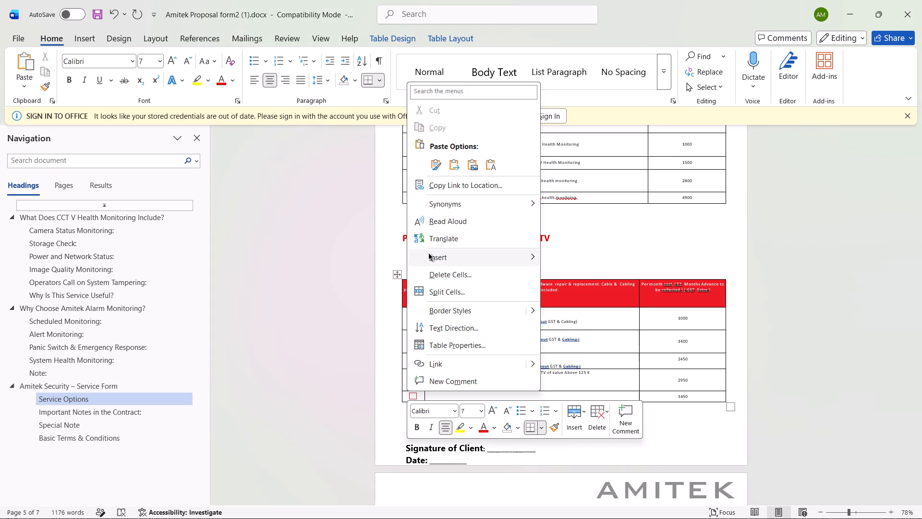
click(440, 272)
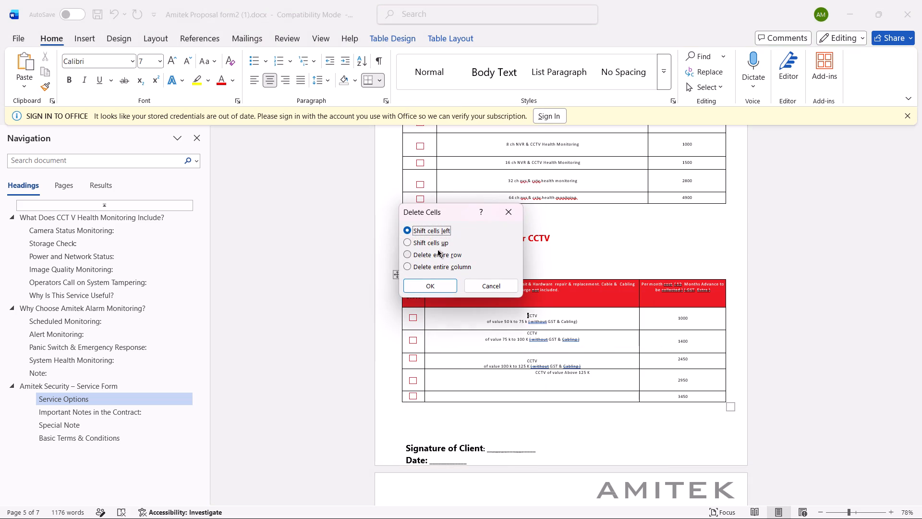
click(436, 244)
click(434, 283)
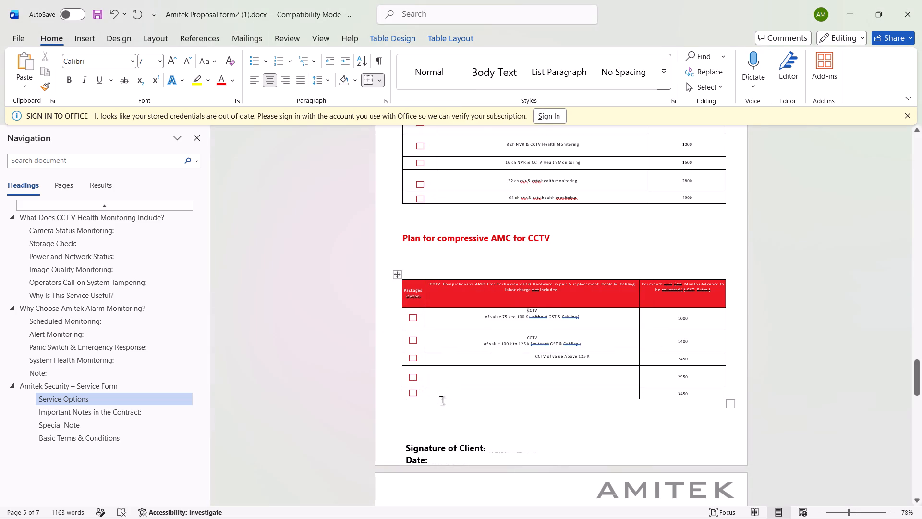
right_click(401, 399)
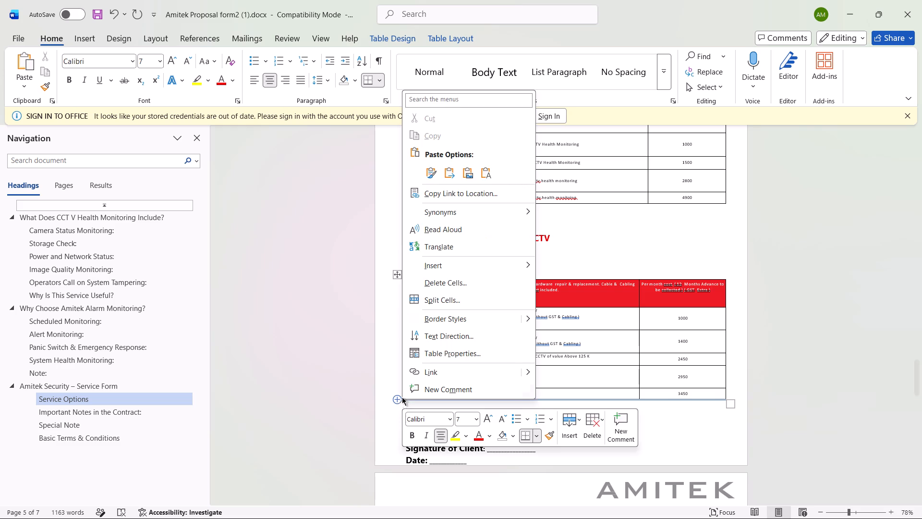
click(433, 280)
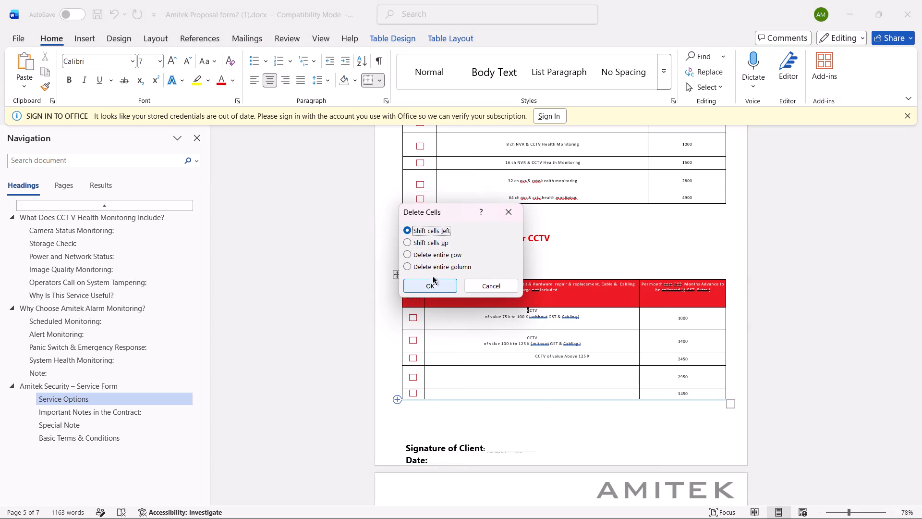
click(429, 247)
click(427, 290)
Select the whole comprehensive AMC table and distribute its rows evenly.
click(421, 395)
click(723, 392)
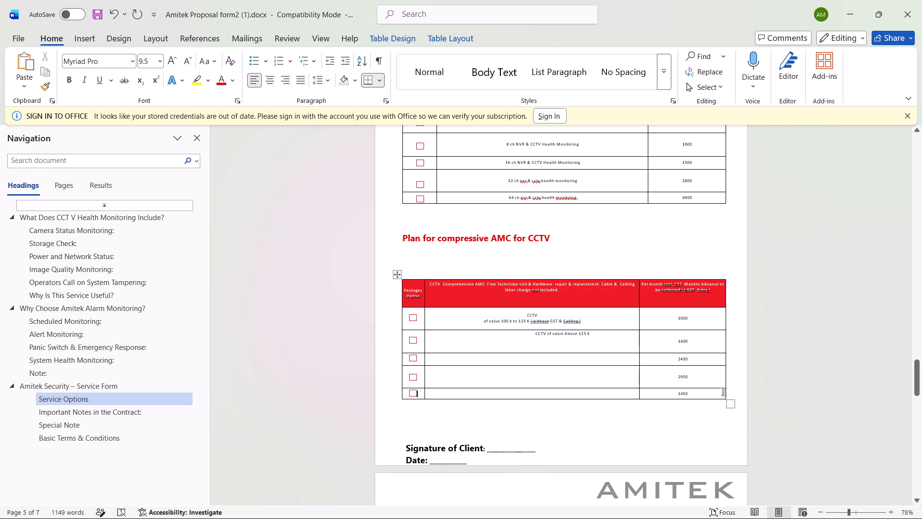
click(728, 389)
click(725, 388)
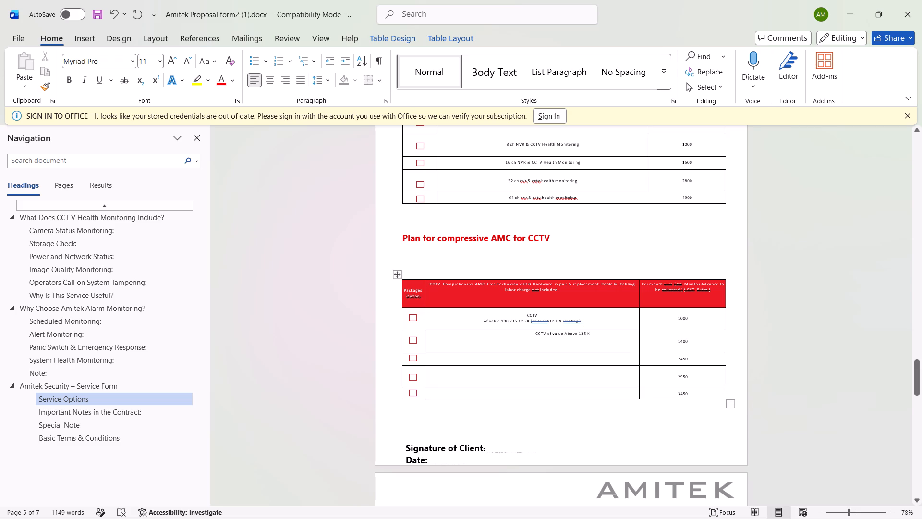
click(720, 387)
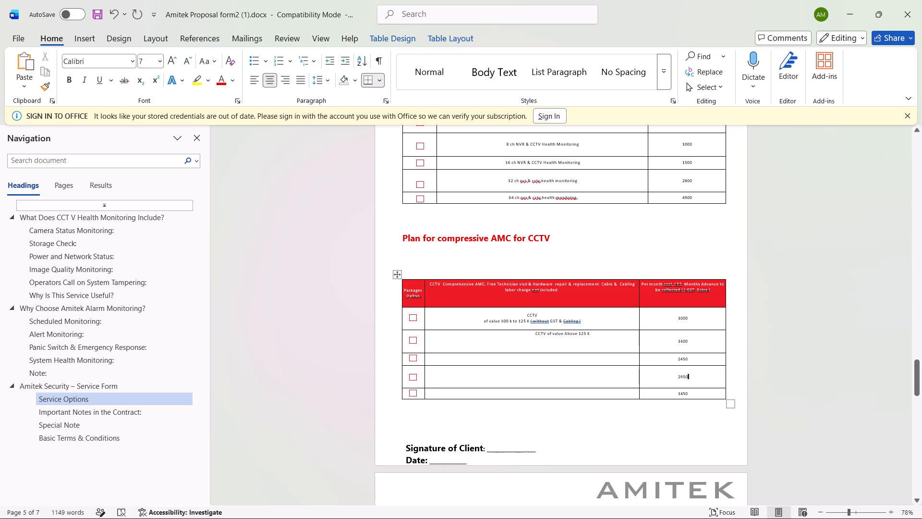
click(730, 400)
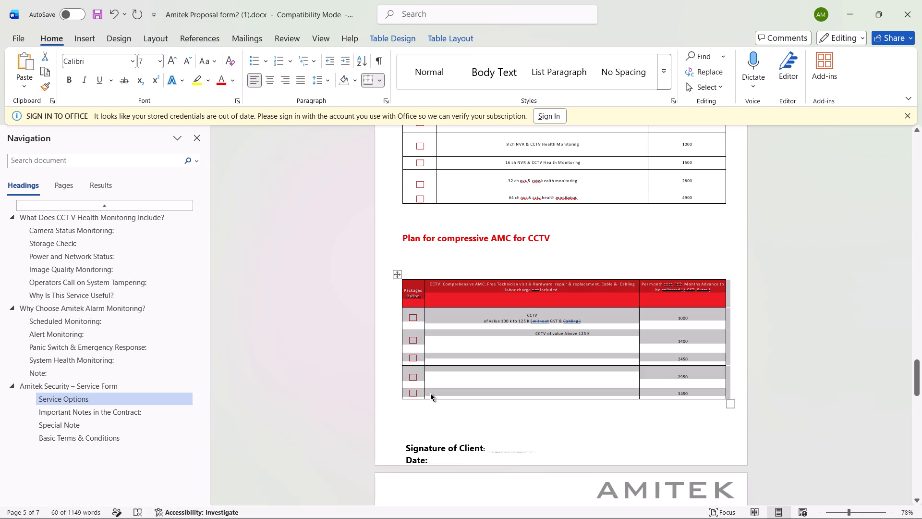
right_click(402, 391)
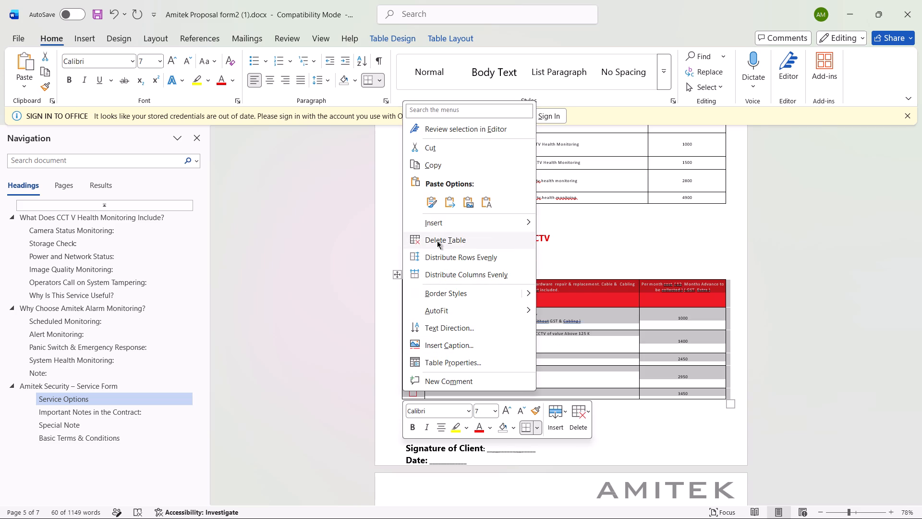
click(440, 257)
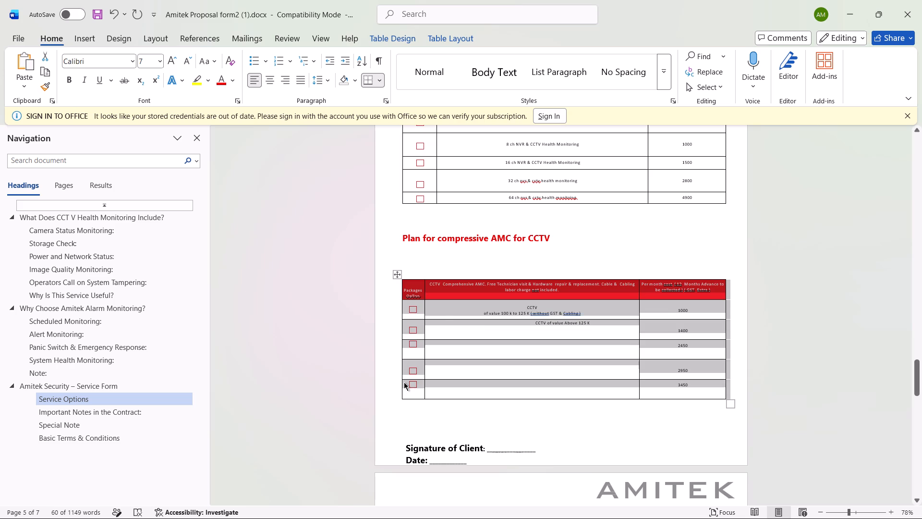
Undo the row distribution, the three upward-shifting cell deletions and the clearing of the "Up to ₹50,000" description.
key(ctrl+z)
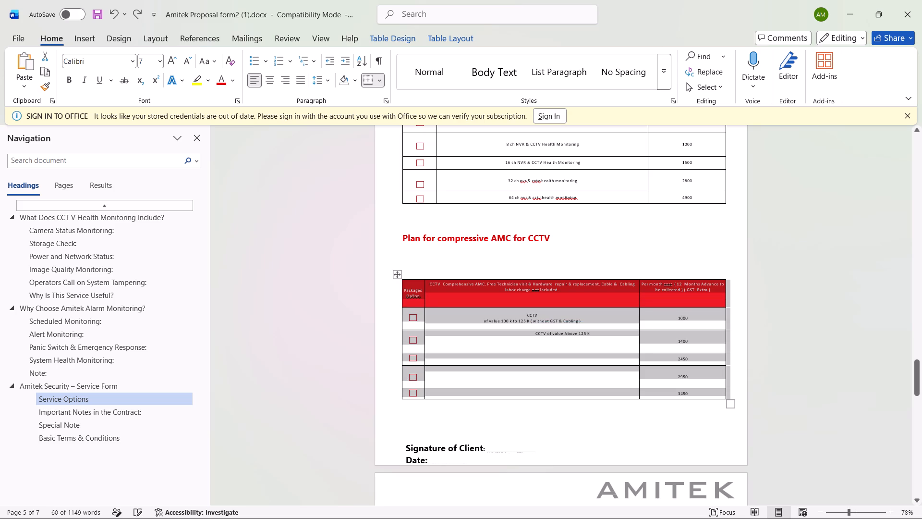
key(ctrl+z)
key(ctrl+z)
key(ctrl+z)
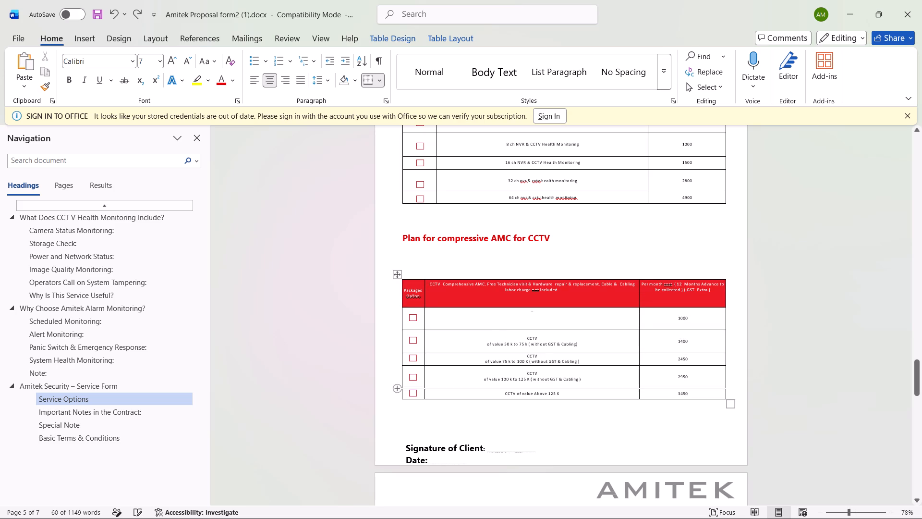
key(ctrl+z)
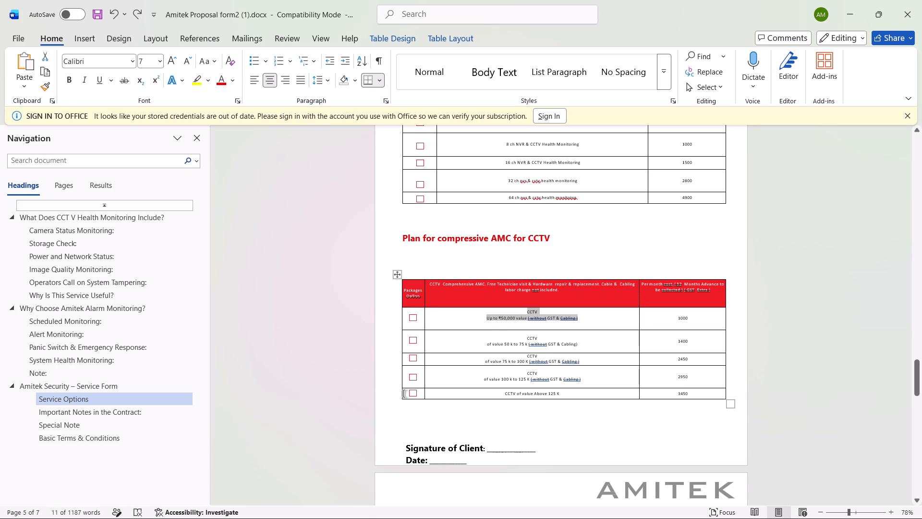
Delete the "100 k to 125 K" and "Above 125 K" rows from the comprehensive AMC table.
right_click(724, 387)
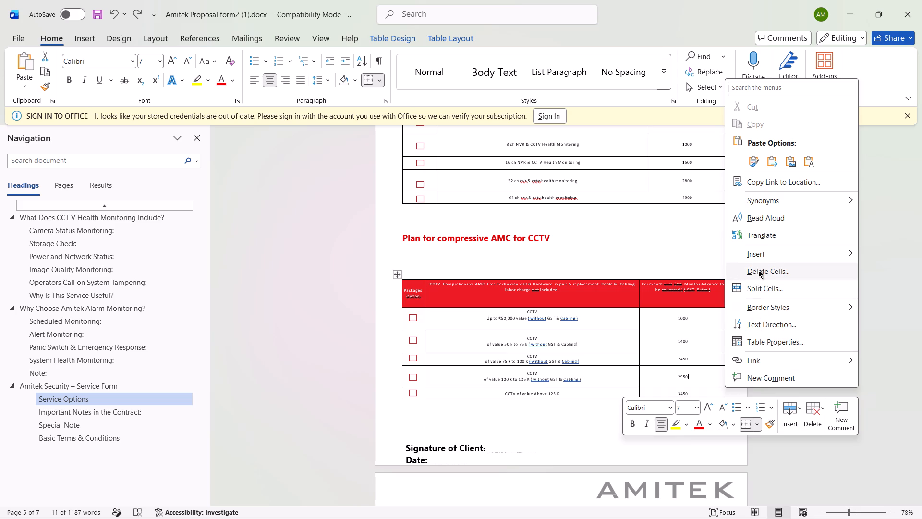
click(809, 410)
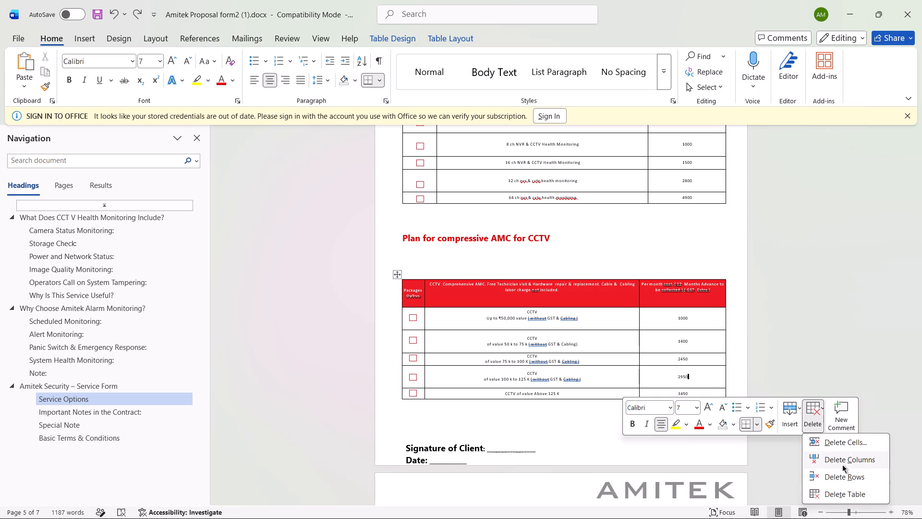
click(830, 477)
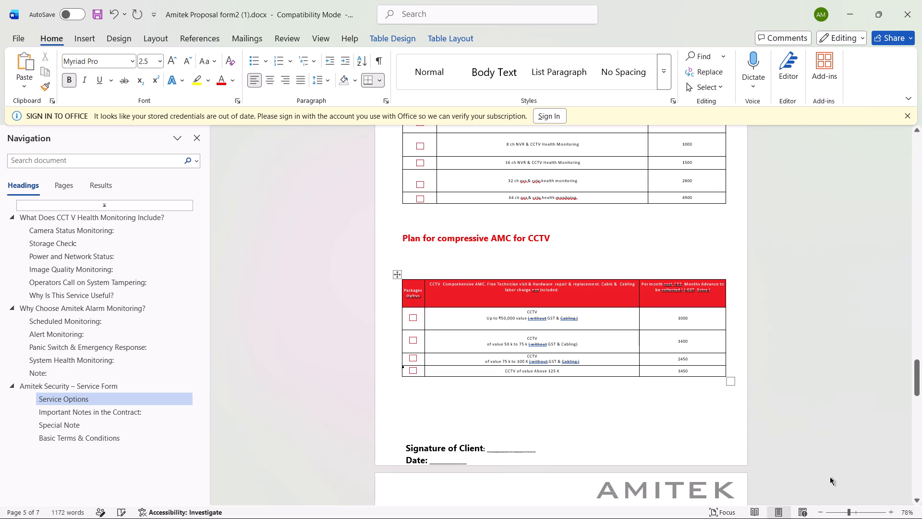
right_click(725, 367)
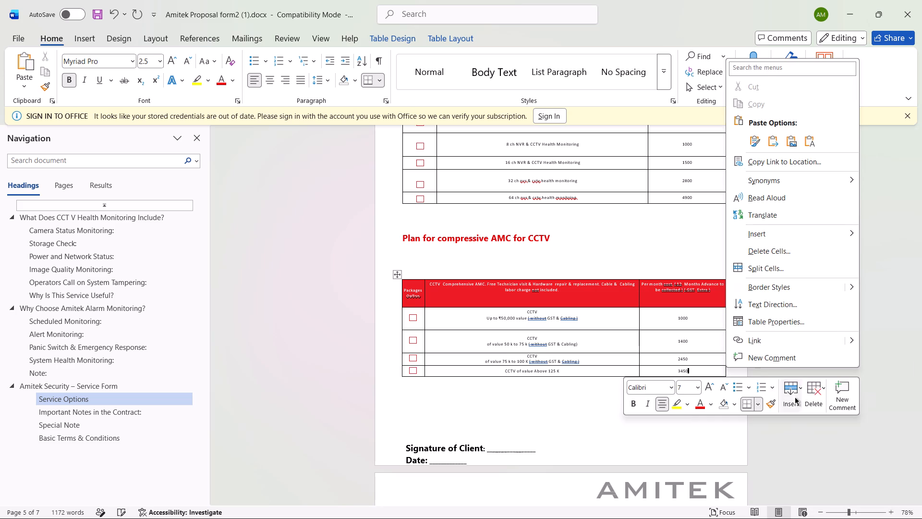
click(824, 390)
click(830, 461)
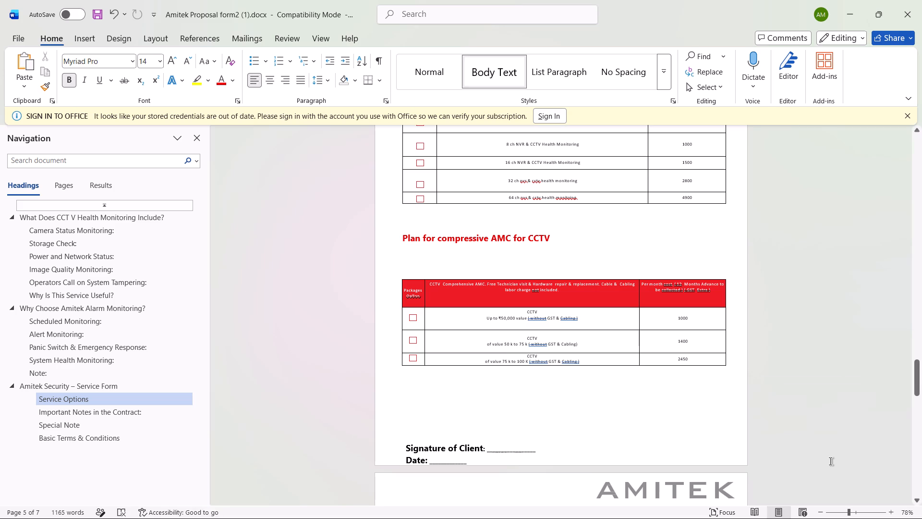
Delete the "75 k to 100 k" and "50 k to 75 k" rows from the comprehensive AMC table.
right_click(723, 361)
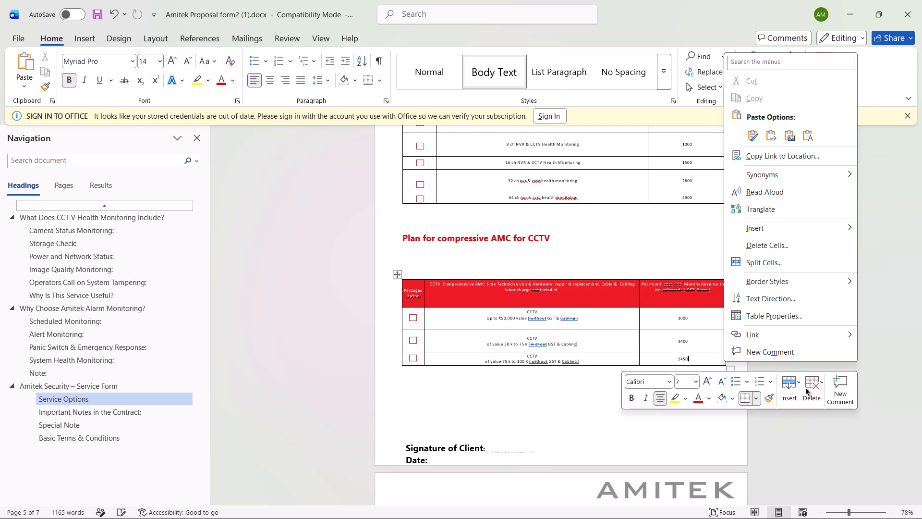
click(810, 395)
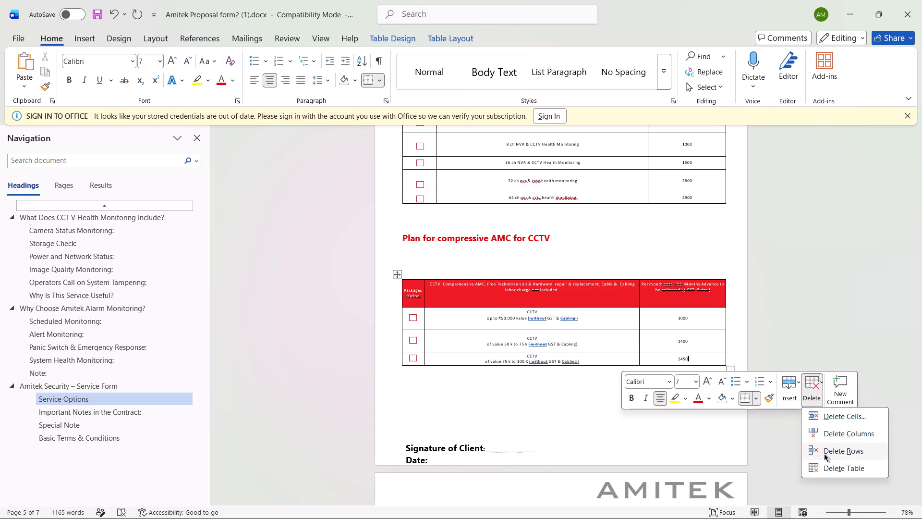
click(824, 454)
right_click(703, 347)
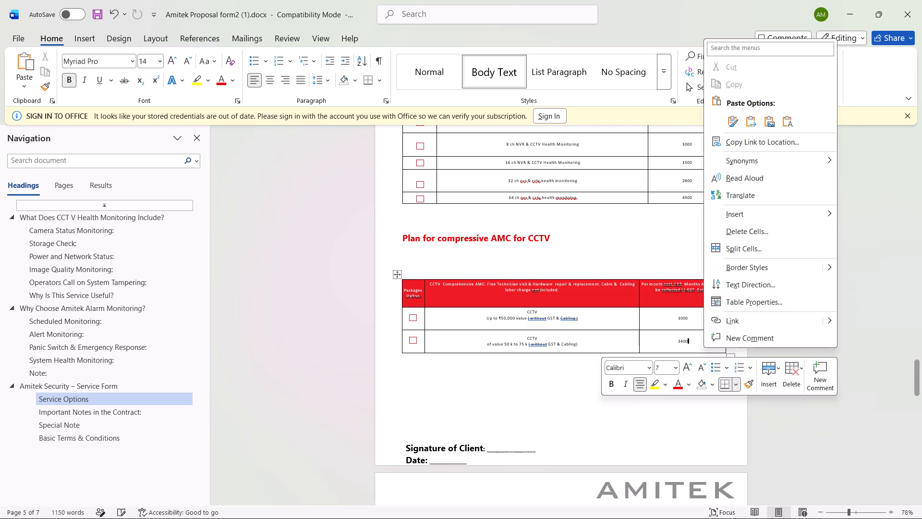
click(794, 375)
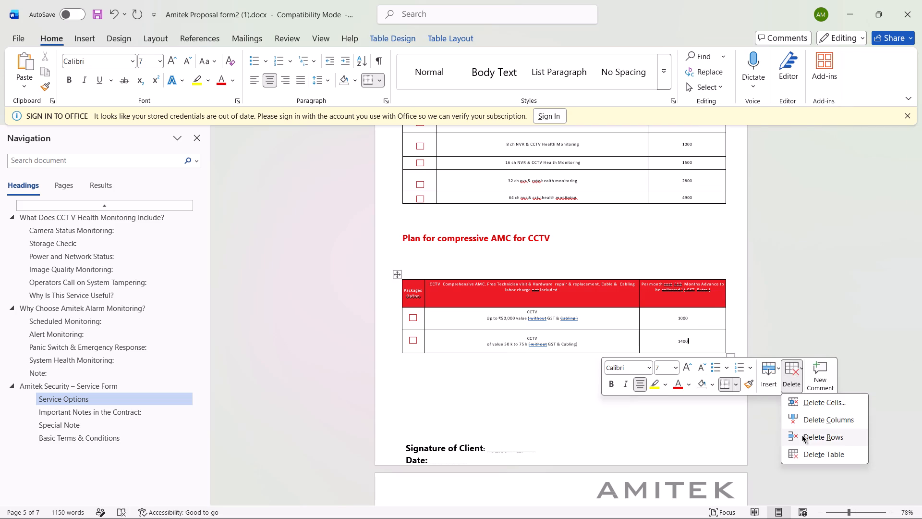
click(802, 435)
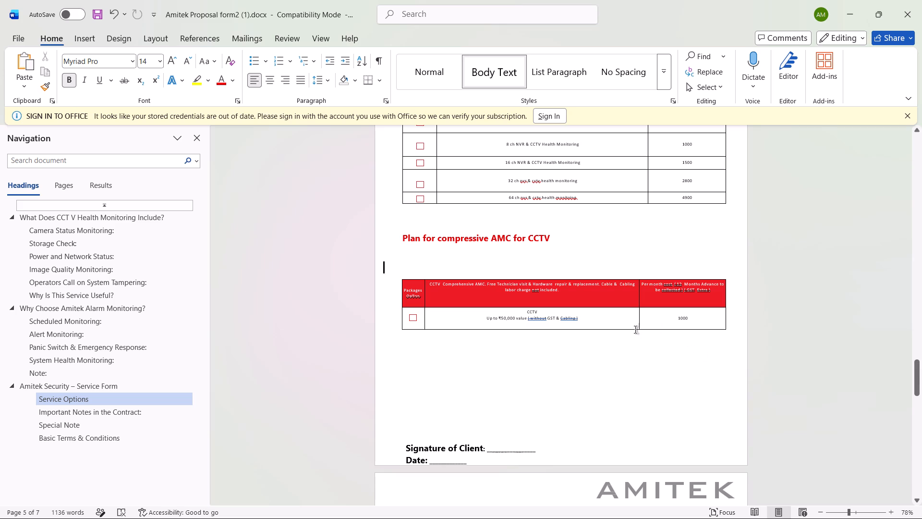
Clear the "CCTV Up to ₹50,000 value" description from the comprehensive AMC table's only package row.
drag(610, 323, 600, 322)
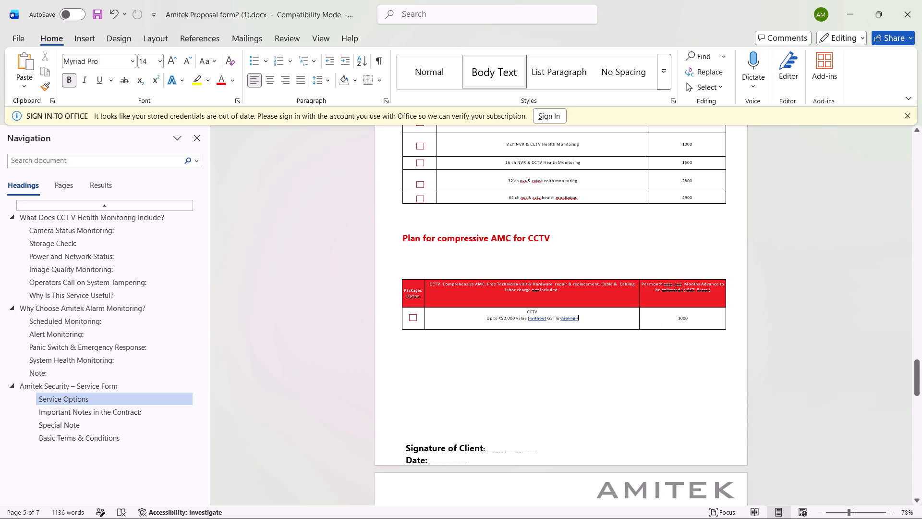
drag(600, 322, 478, 310)
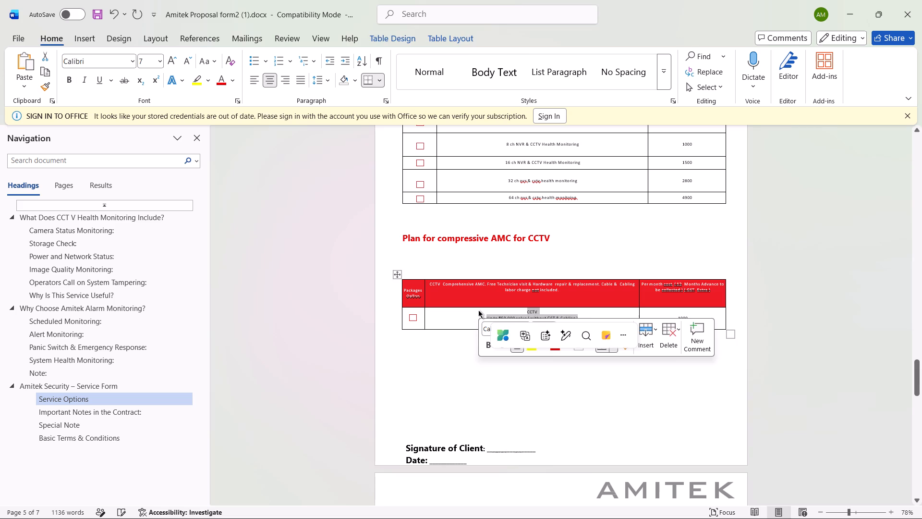
key(BackSpace)
Open the monthly price in the comprehensive AMC table's only package row for editing.
click(695, 317)
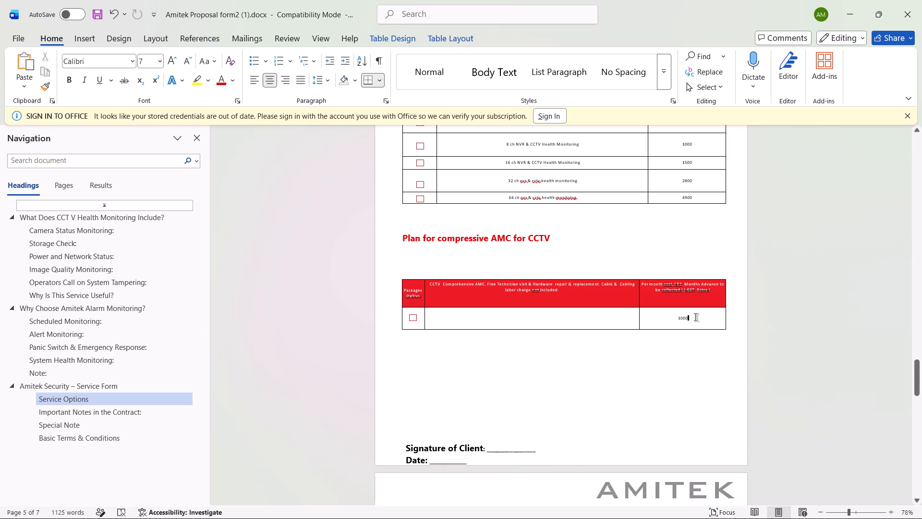
Clear the monthly price from the comprehensive AMC table's only package row.
key(BackSpace)
key(BackSpace)
key(BackSpace)
key(BackSpace)
Copy the "CCTV Comprehensive AMC. Free Technician visit & Hardware repair & replacement" header text from the comprehensive AMC table.
drag(560, 295, 436, 296)
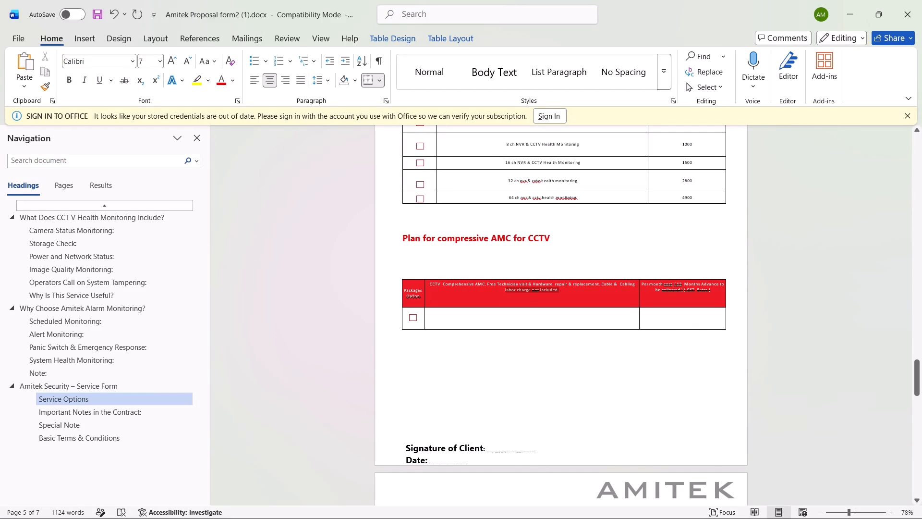
drag(436, 296, 440, 285)
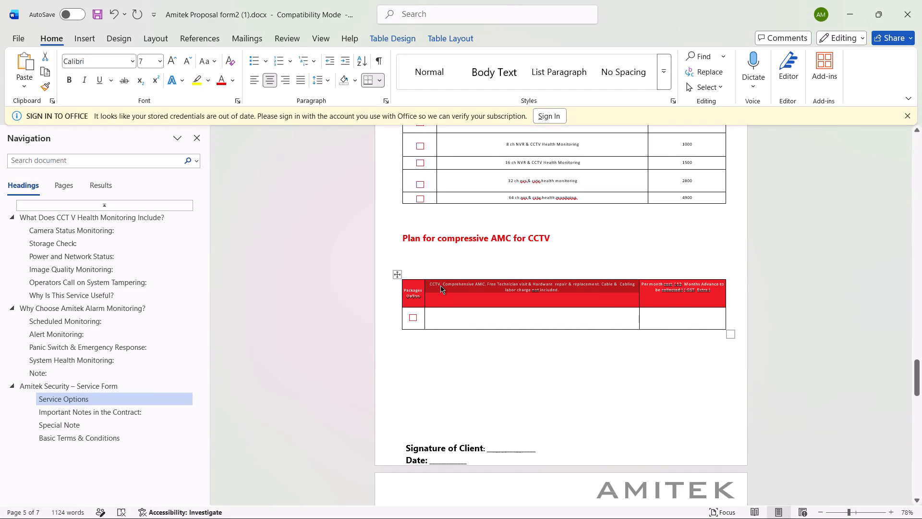
key(ctrl+c)
key(ctrl+c)
Look through the open application windows to choose one to switch to.
key(alt+Tab)
key(alt+Tab)
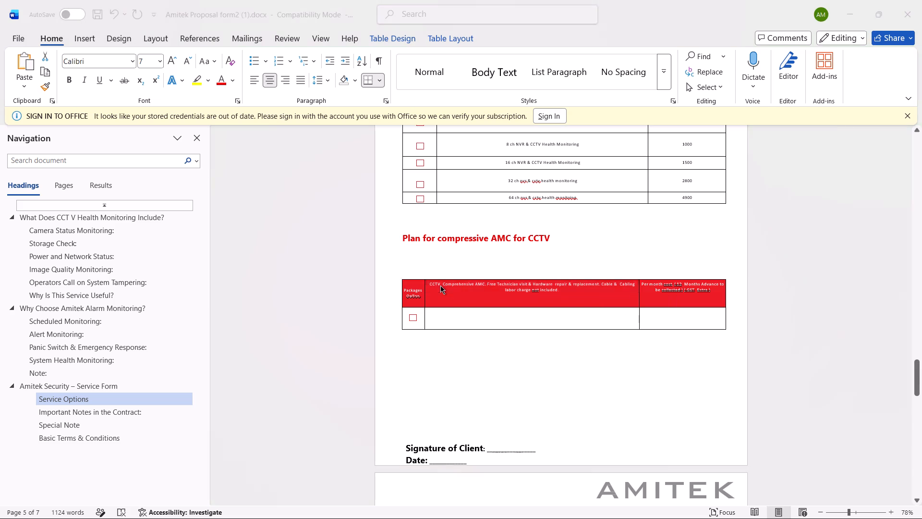
key(alt+Tab)
key(alt+Tab)
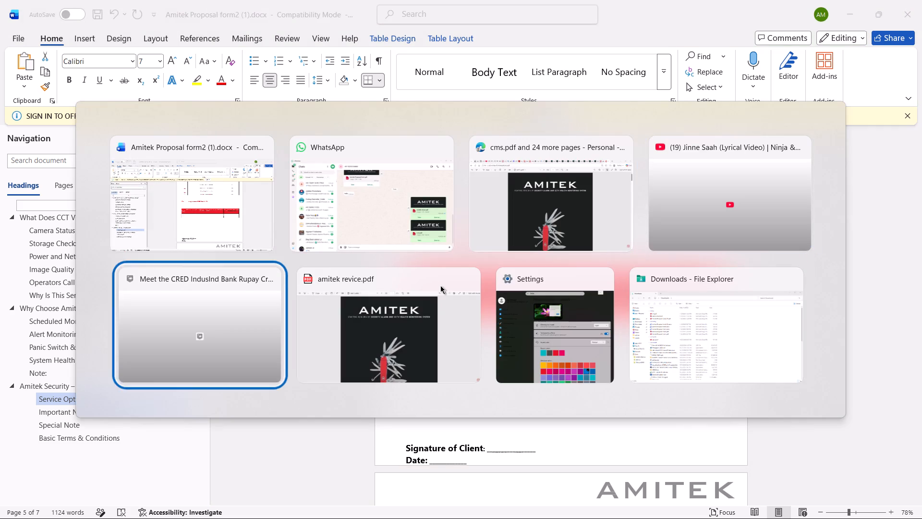
key(alt+Tab)
key(alt+Tab)
key(alt+Tab)
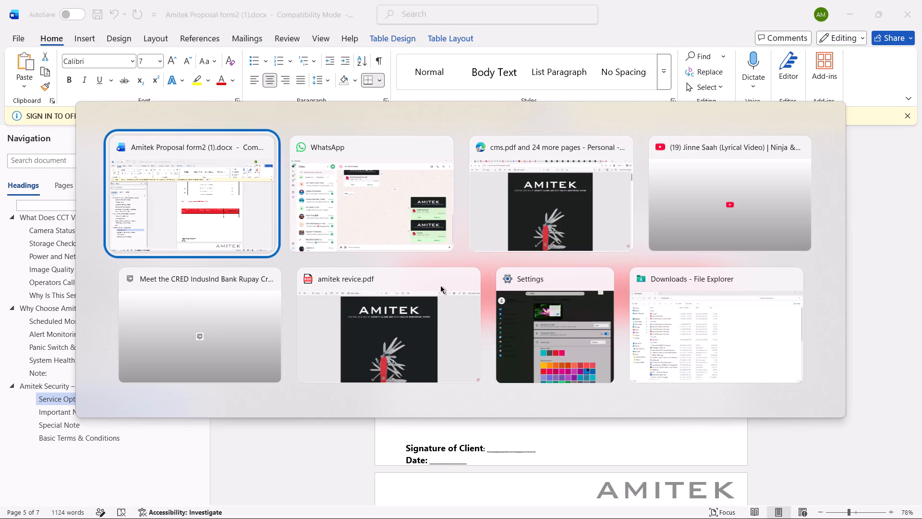
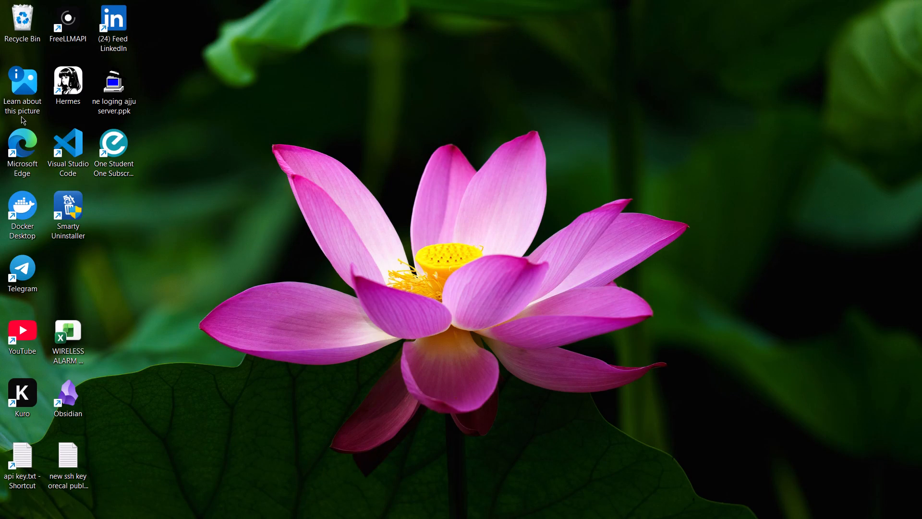
Switch to the desktop's Microsoft Edge shortcut and launch the browser.
click(14, 149)
double_click(14, 149)
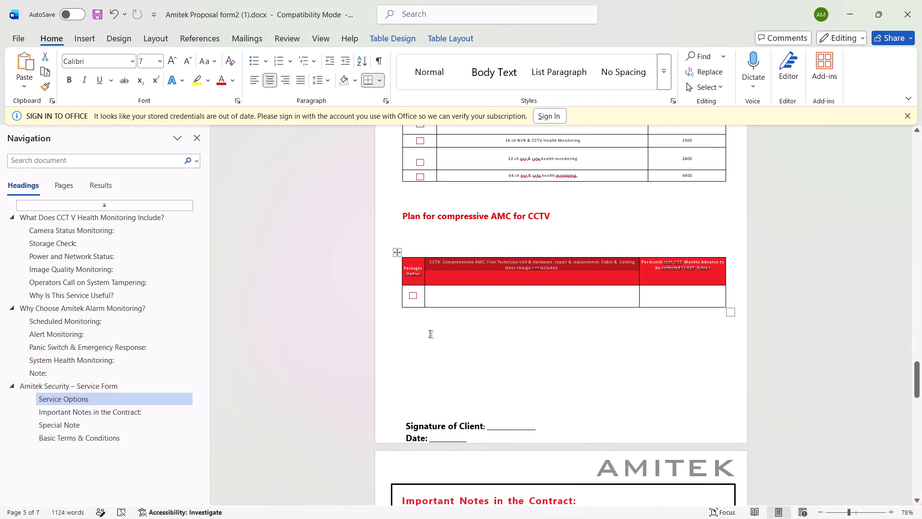
click(430, 334)
key(space)
key(space)
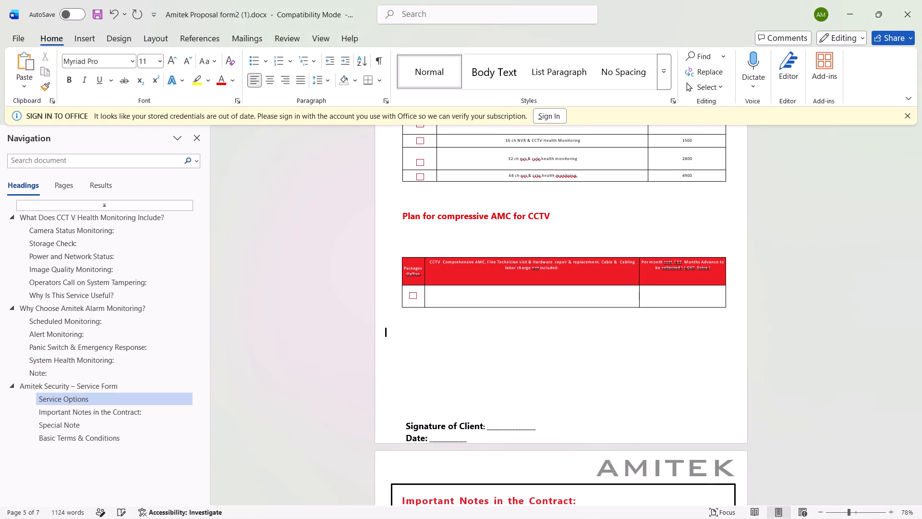
key(space)
key(space)
key(space)
key(space)
key(space)
key(space)
key(space)
key(space)
key(ctrl+v)
key(ctrl+v)
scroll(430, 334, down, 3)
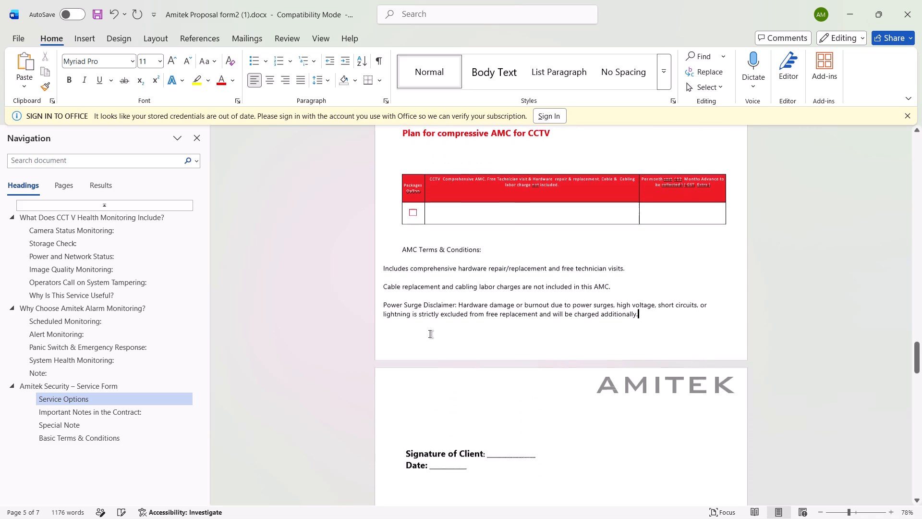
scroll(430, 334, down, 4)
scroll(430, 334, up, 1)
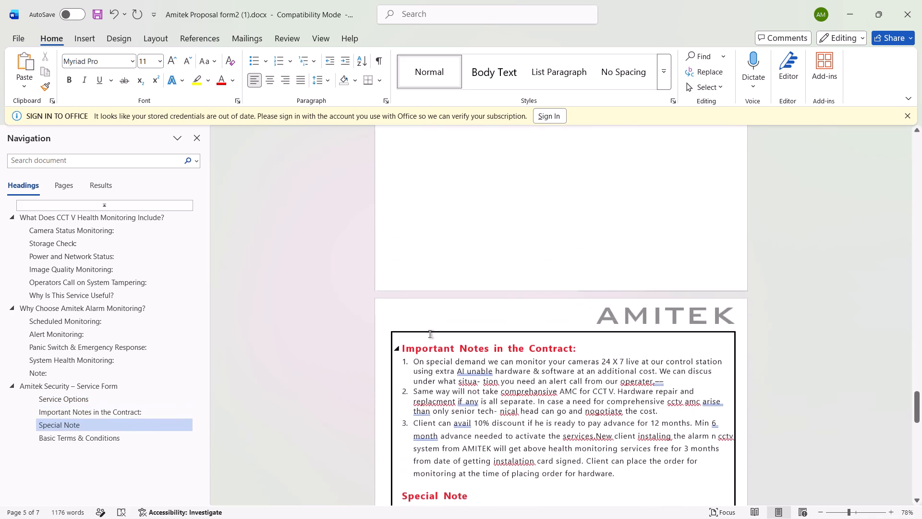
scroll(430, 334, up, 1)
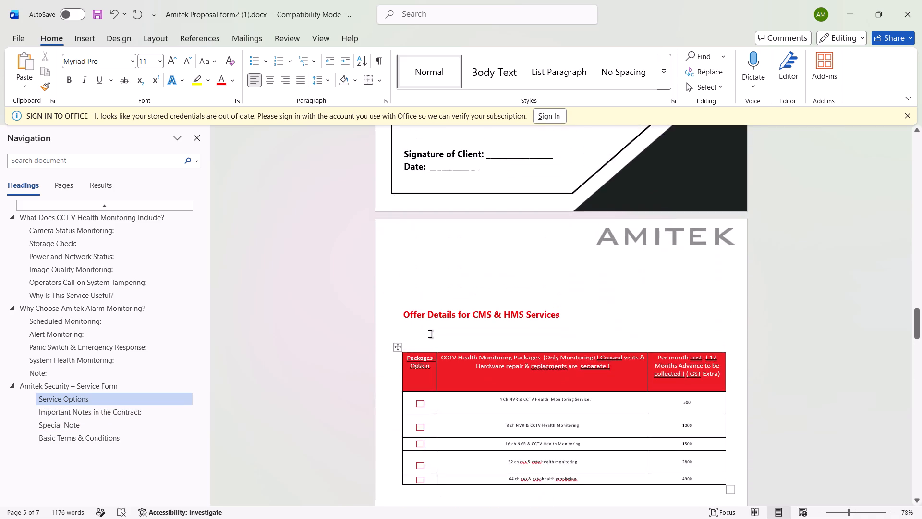
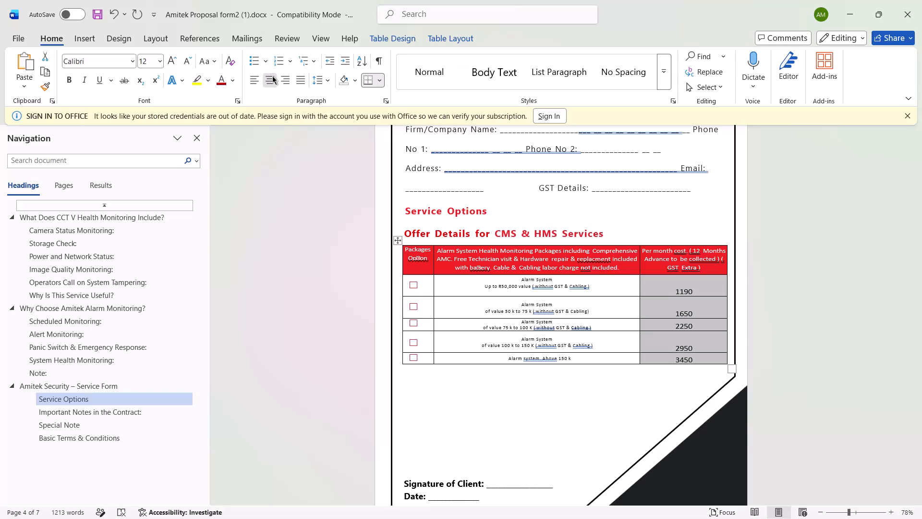
Centre the monthly prices in the alarm system offer table and set their font size to 10.
click(272, 76)
click(272, 76)
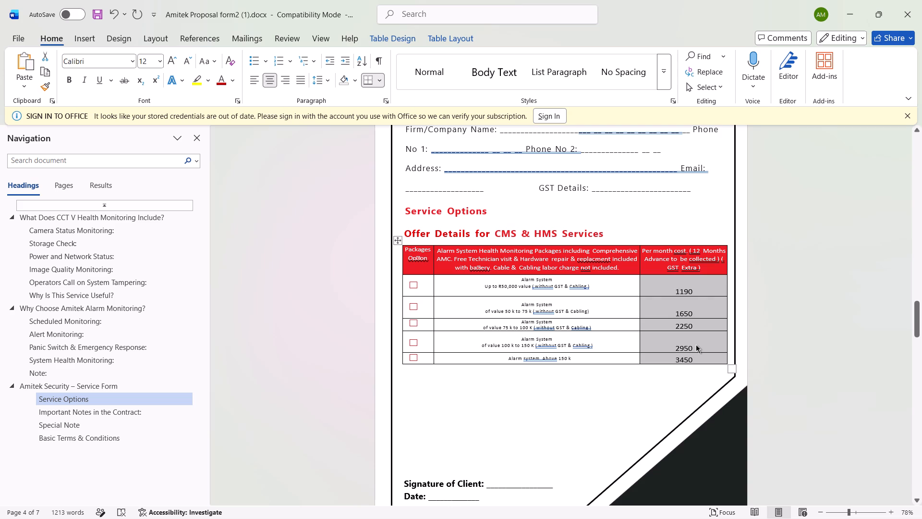
drag(696, 345, 687, 305)
click(692, 294)
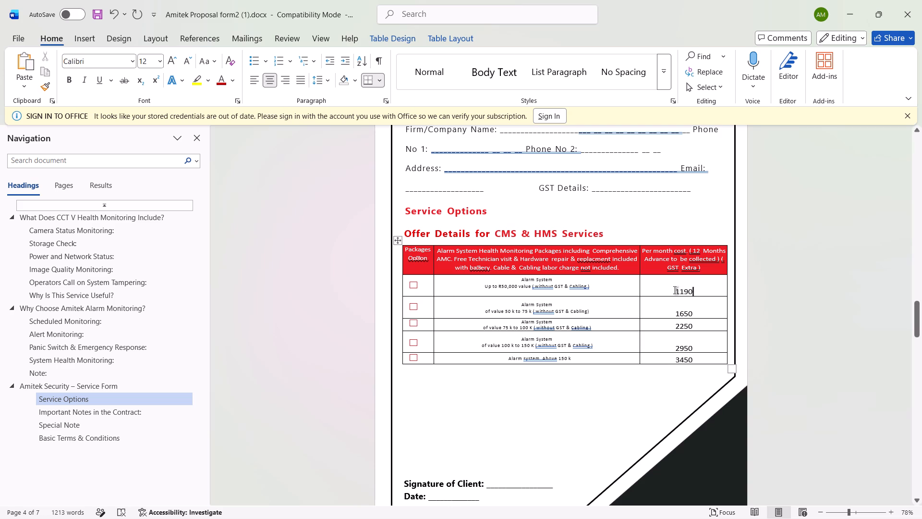
drag(675, 290, 687, 358)
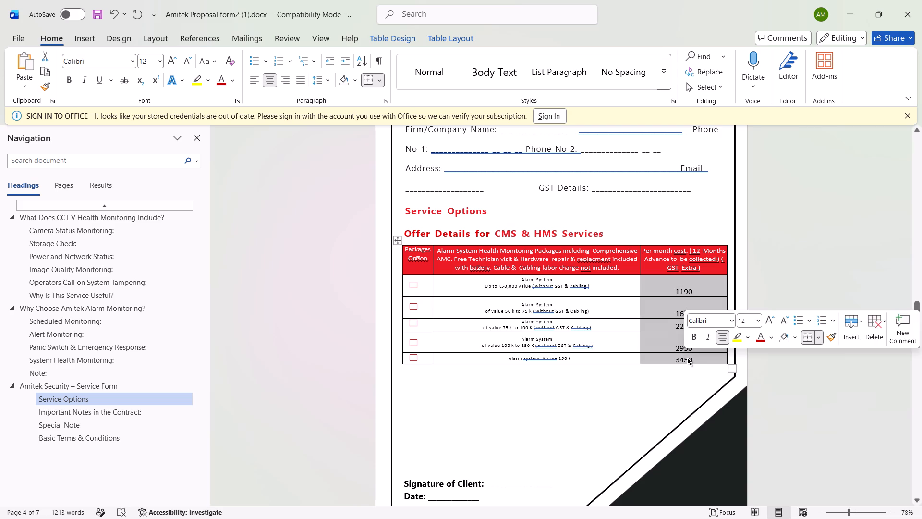
click(756, 325)
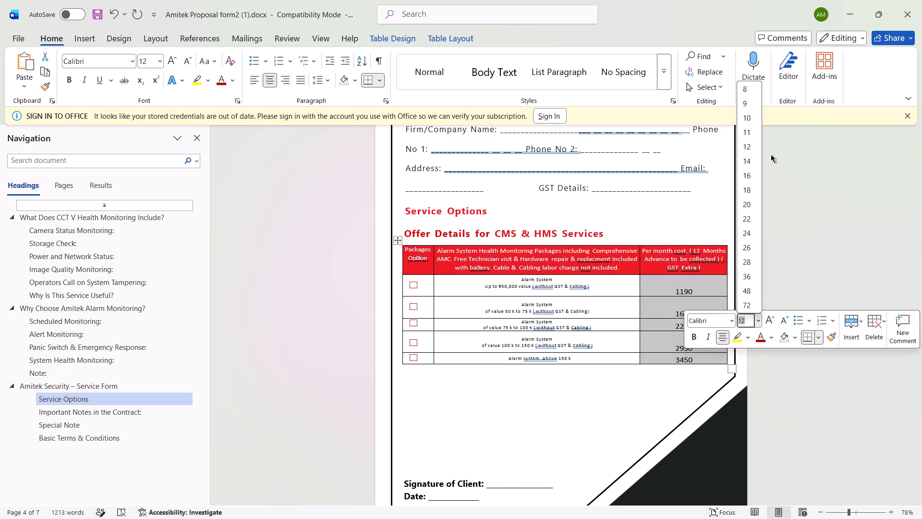
click(748, 117)
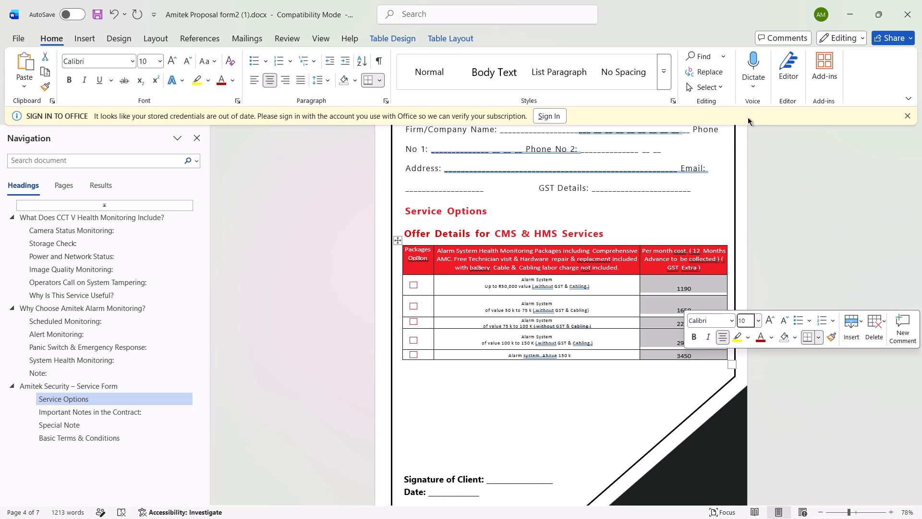
click(553, 436)
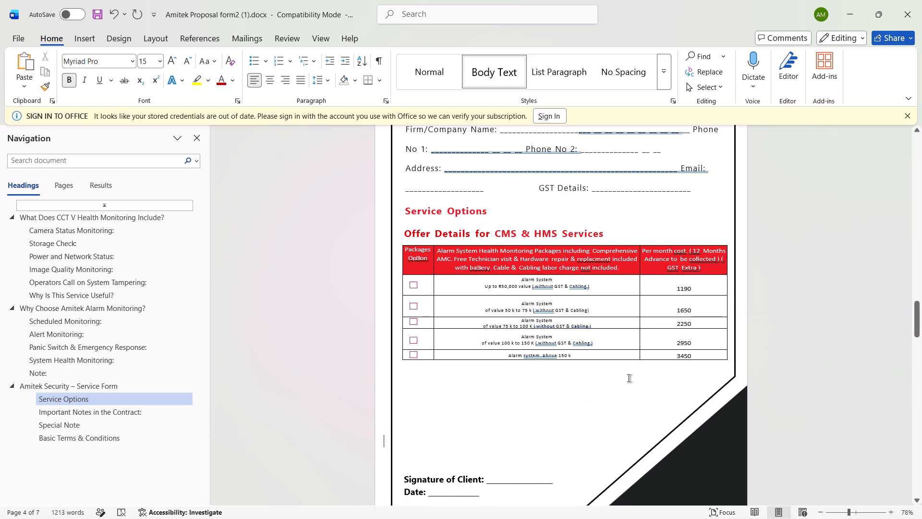
Set the package descriptions in the CCTV Health Monitoring table, from 4 Ch to 64 ch, to font size 9.
scroll(629, 378, down, 3)
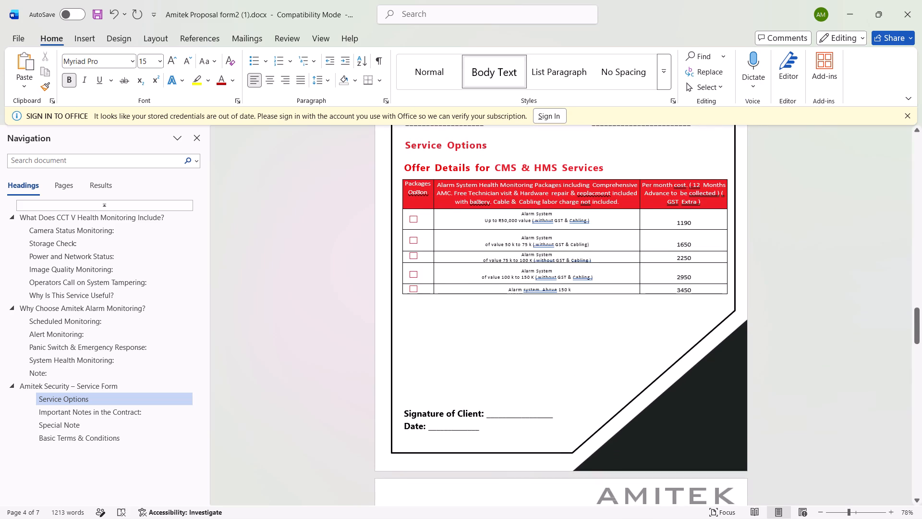
scroll(629, 378, down, 2)
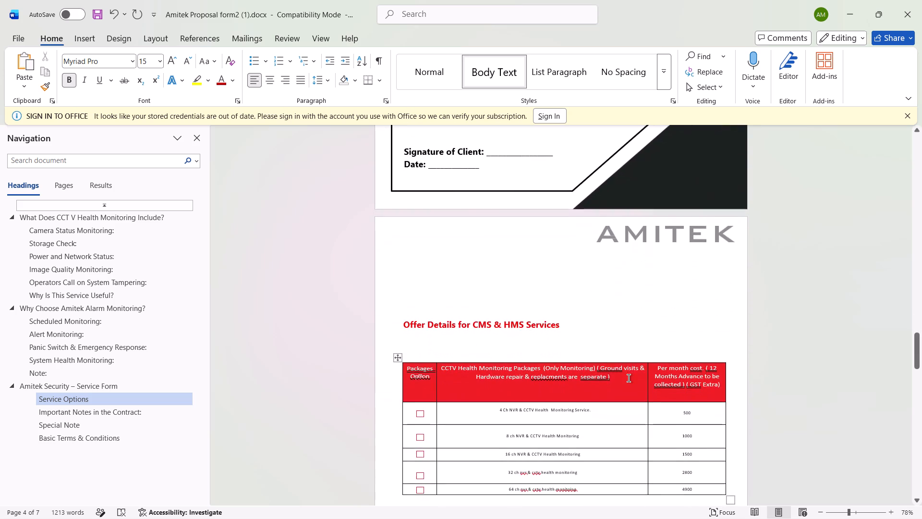
scroll(629, 378, down, 2)
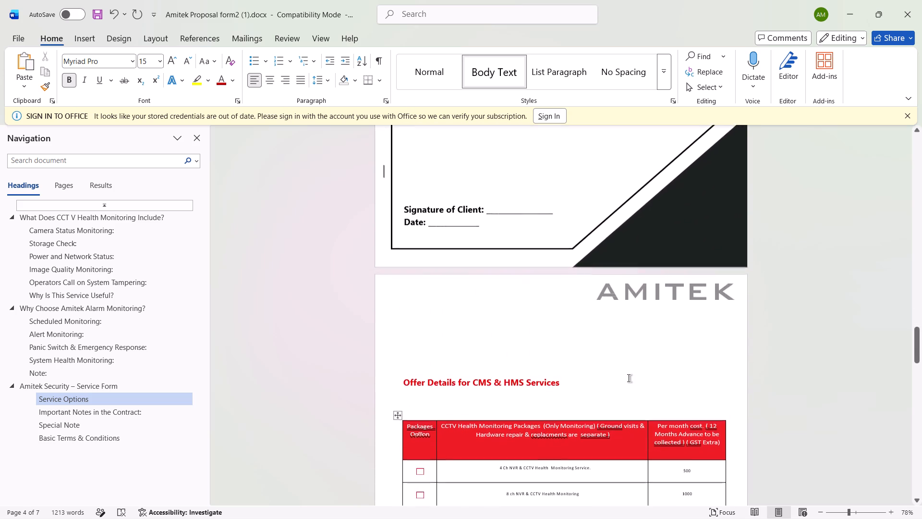
scroll(629, 378, down, 2)
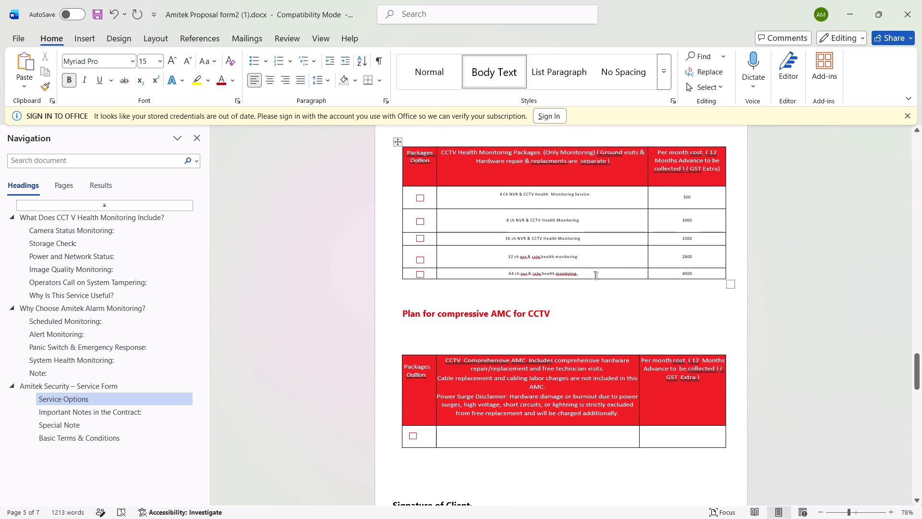
drag(593, 275, 517, 189)
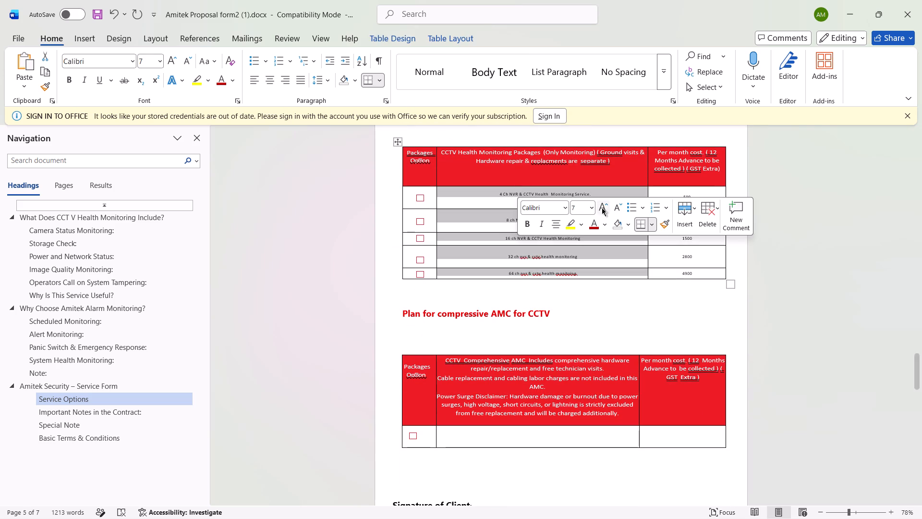
click(594, 207)
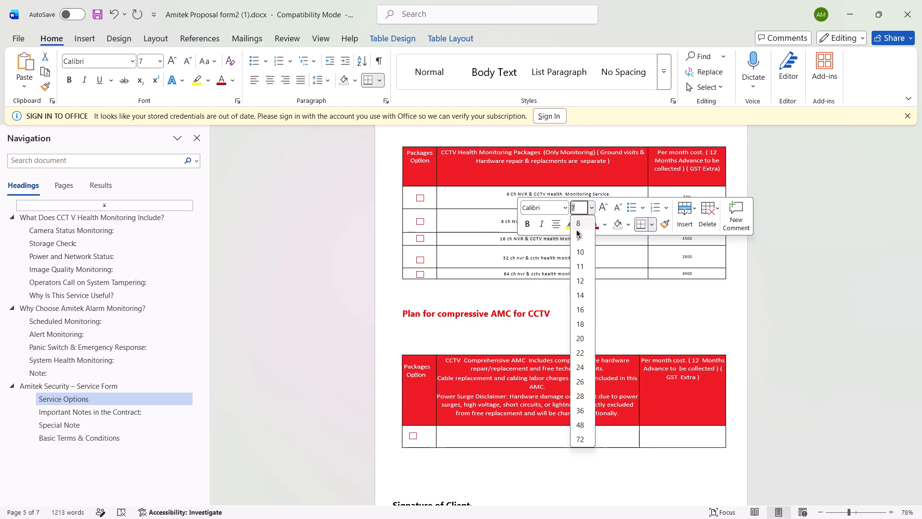
click(581, 242)
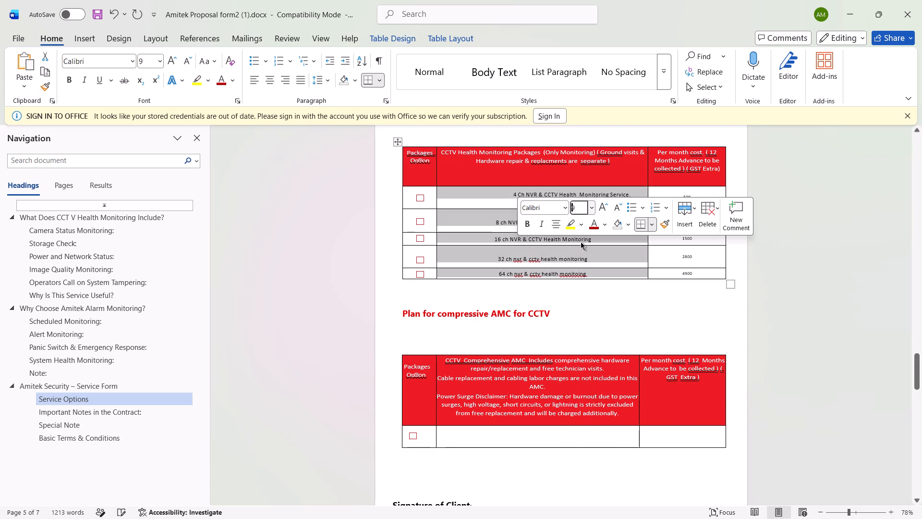
click(518, 329)
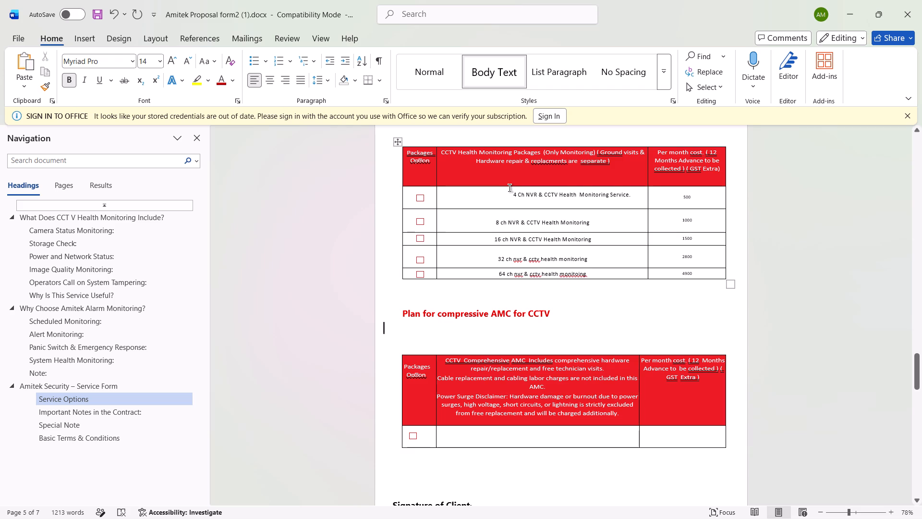
Slightly reduce the heights of the 4 Ch and 8 ch rows in the CCTV Health Monitoring table.
click(510, 188)
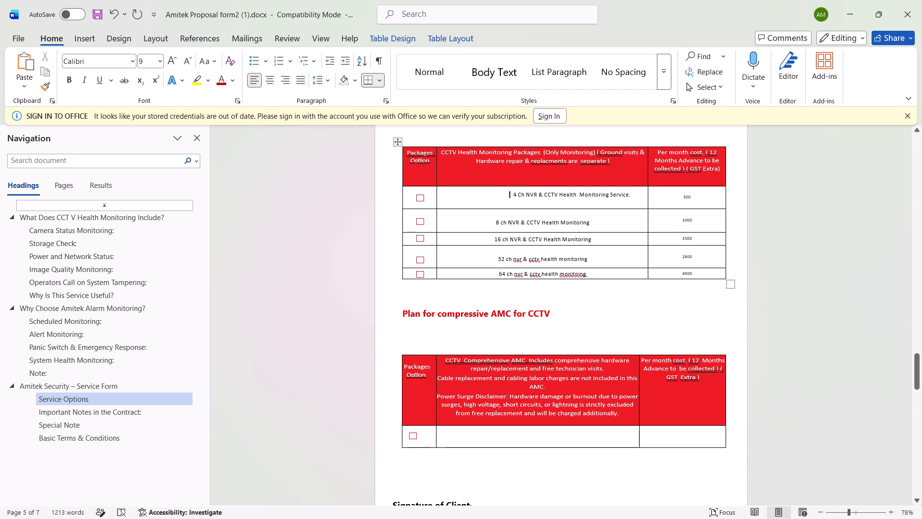
drag(520, 210, 520, 203)
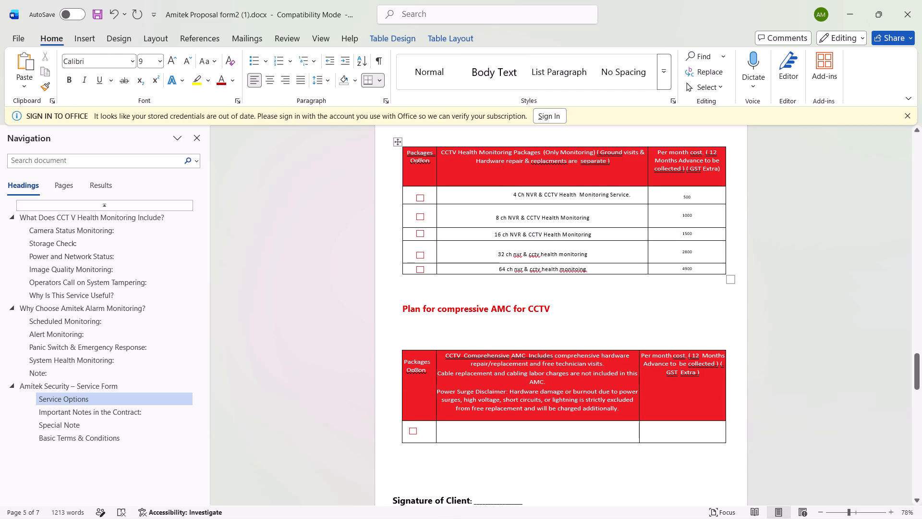
drag(525, 227, 525, 223)
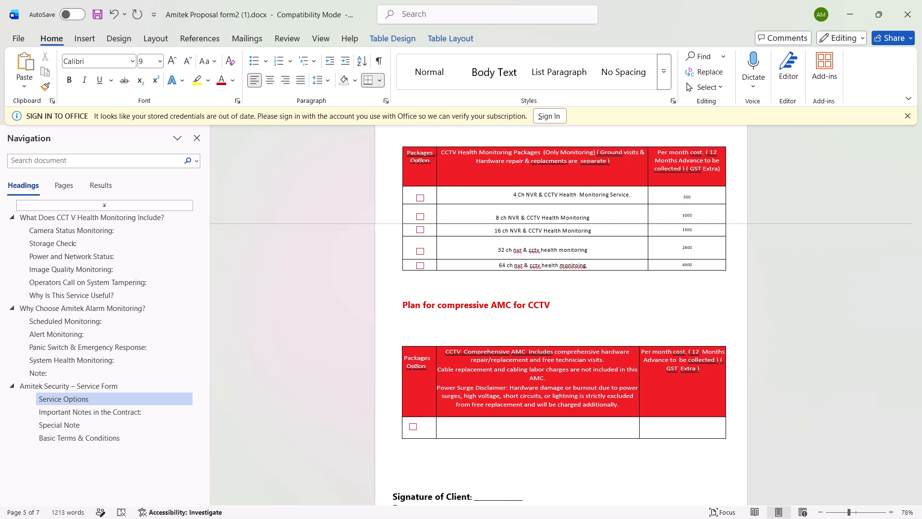
drag(525, 223, 526, 223)
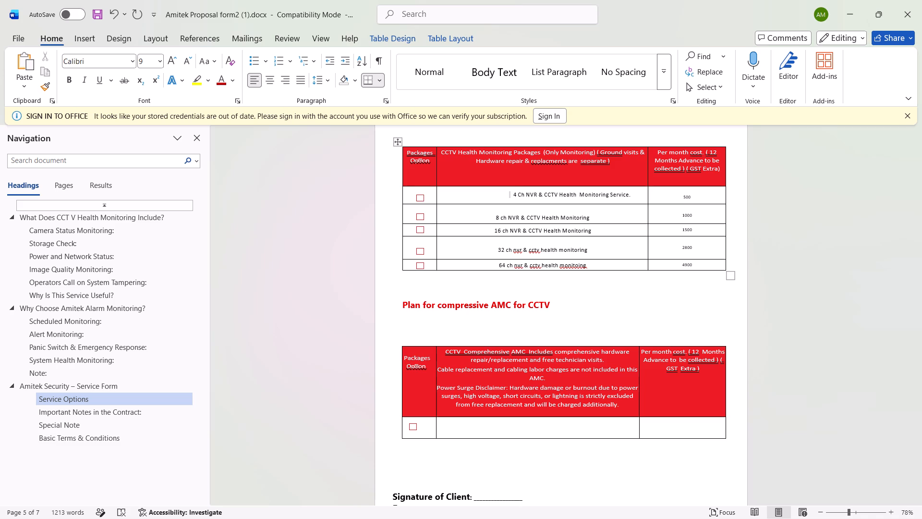
Centre all five package descriptions in the CCTV Health Monitoring table.
drag(495, 193, 553, 254)
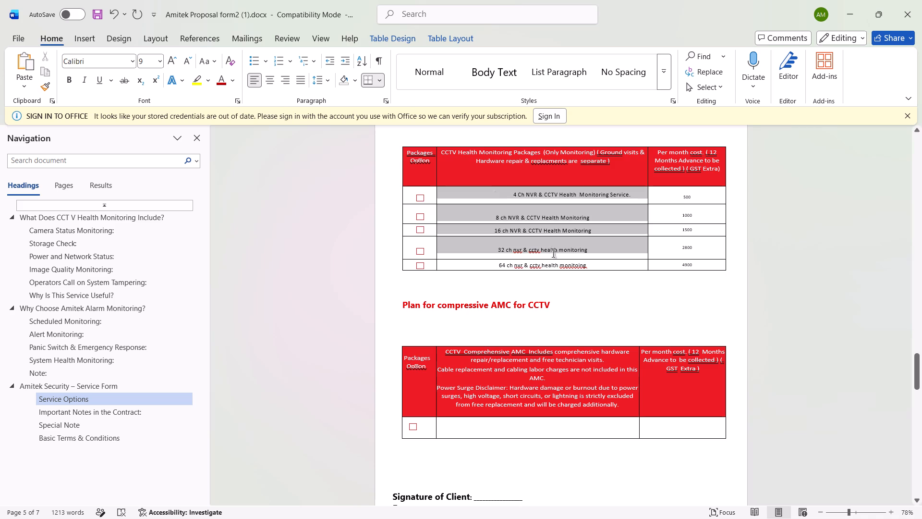
drag(553, 254, 567, 265)
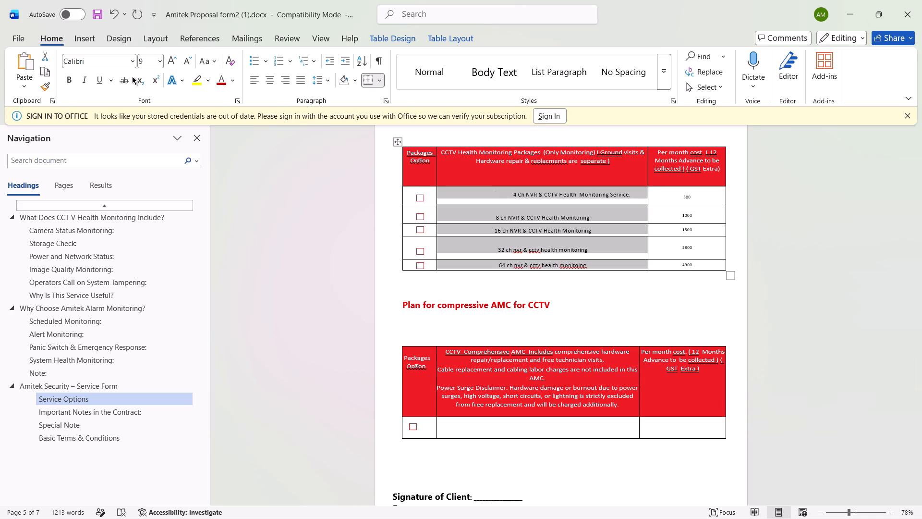
click(271, 80)
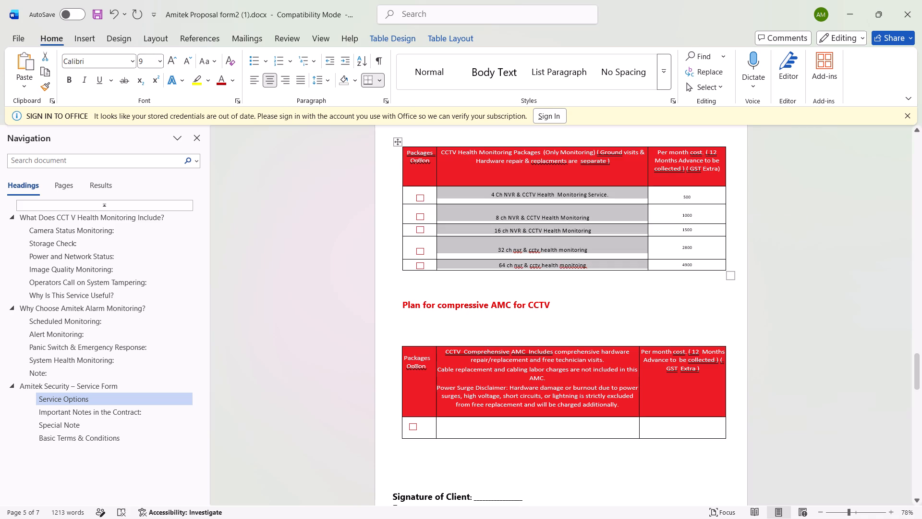
click(379, 184)
click(619, 313)
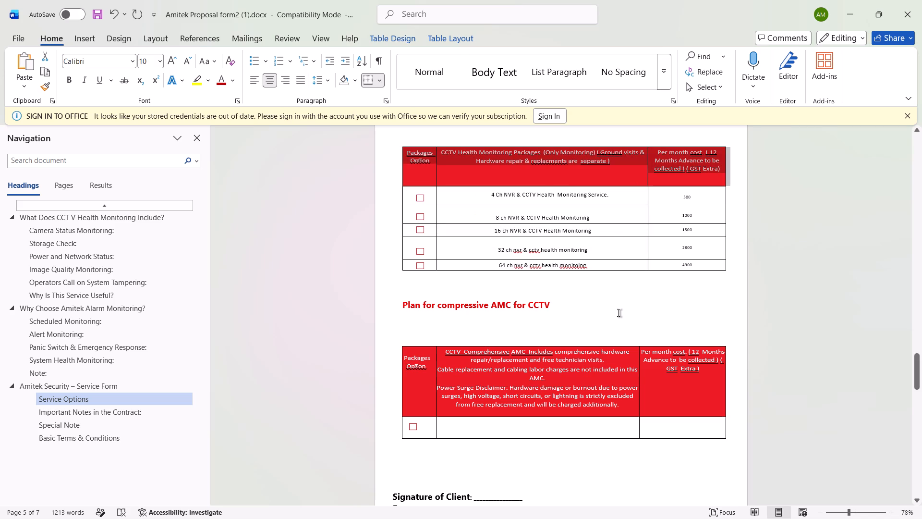
Set the five monthly prices in the CCTV Health Monitoring table to font size 10.
drag(699, 264, 679, 195)
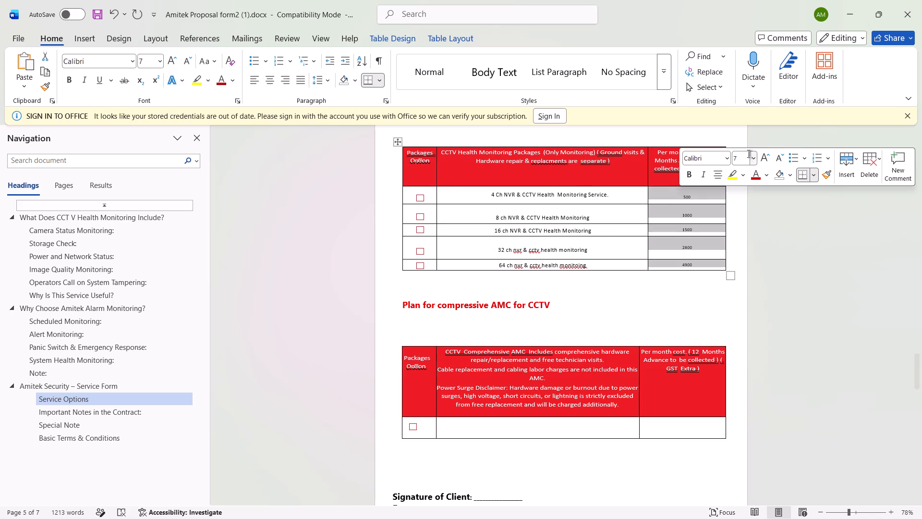
click(754, 156)
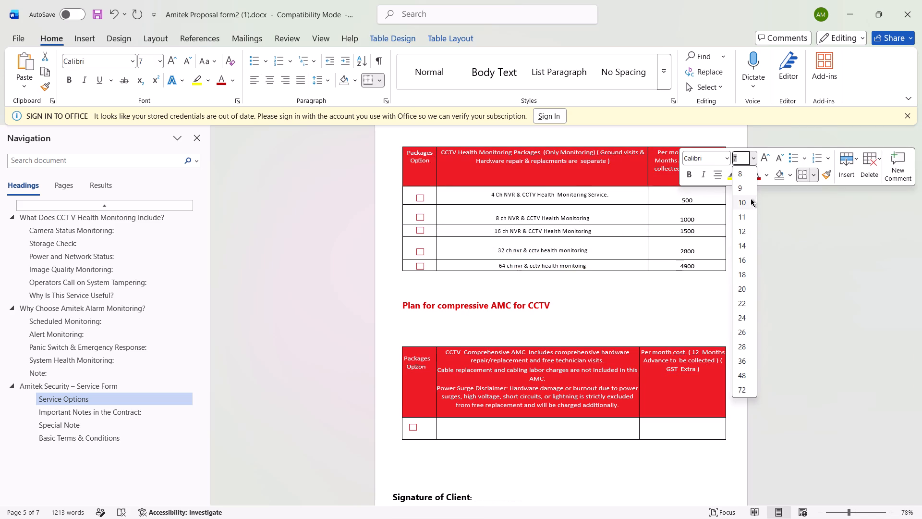
click(746, 201)
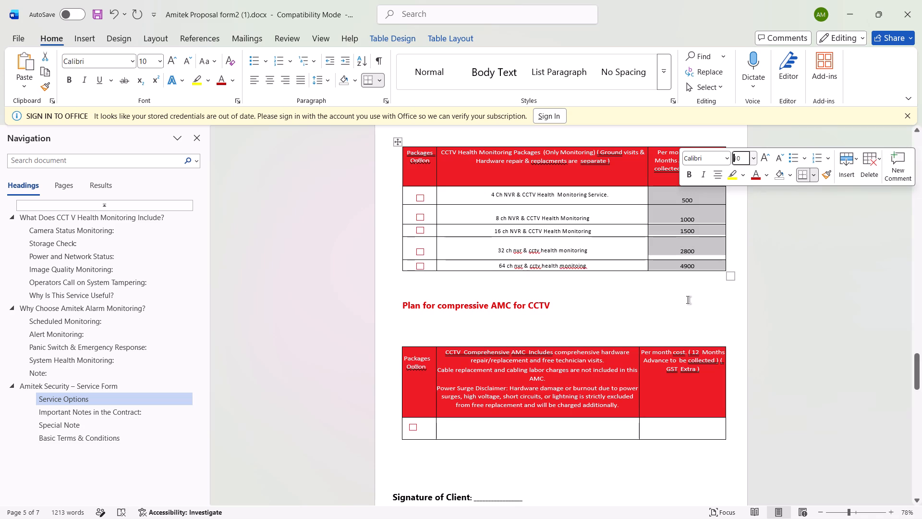
click(688, 300)
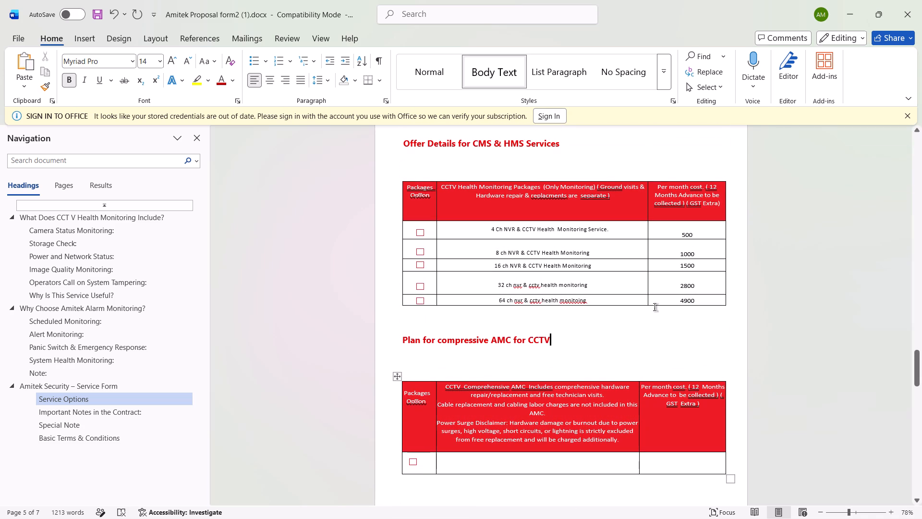
Remove a blank line between the "Plan for compressive AMC for CCTV" heading and its table.
click(442, 385)
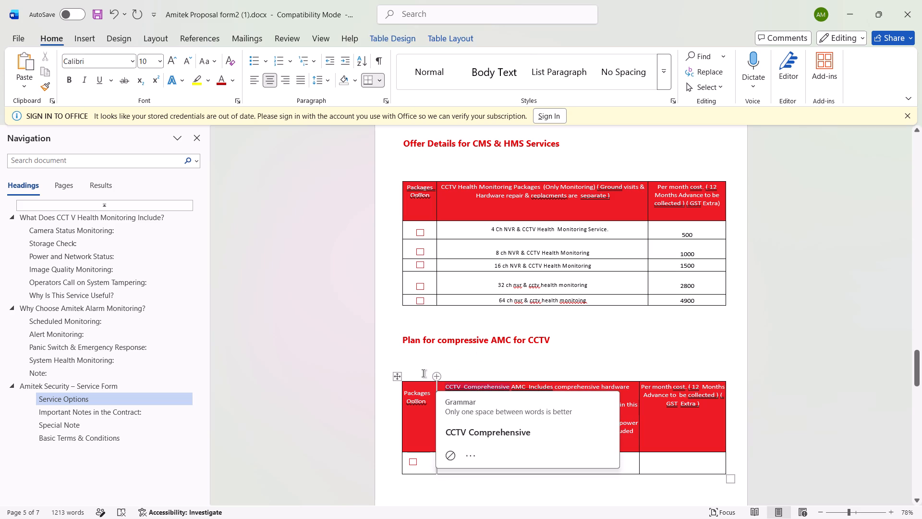
click(423, 373)
key(BackSpace)
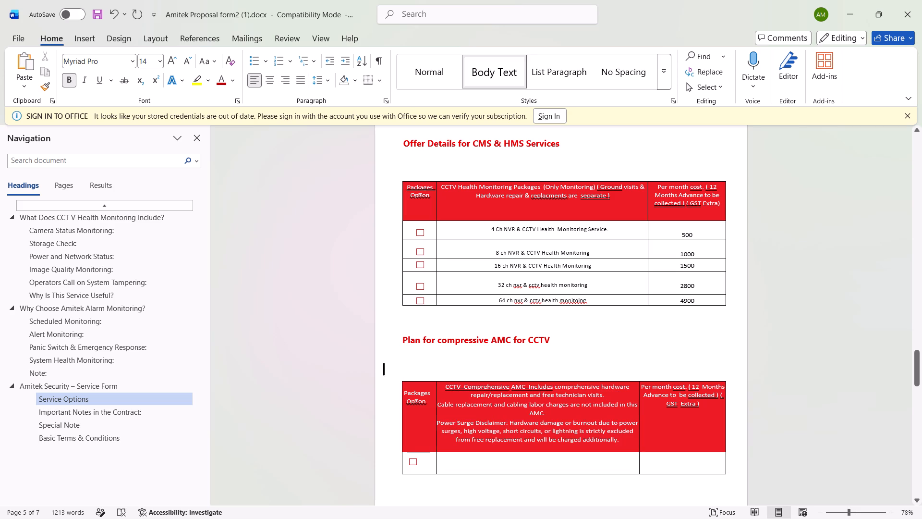
key(BackSpace)
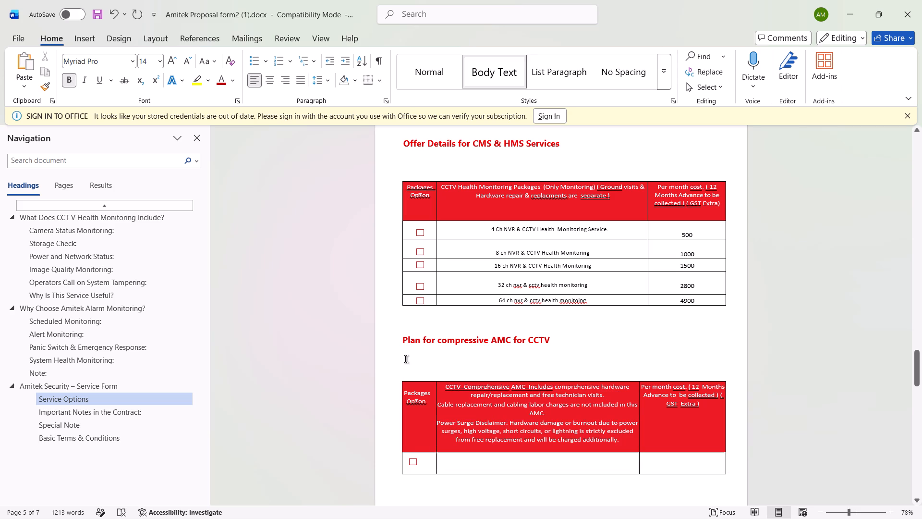
click(404, 358)
key(BackSpace)
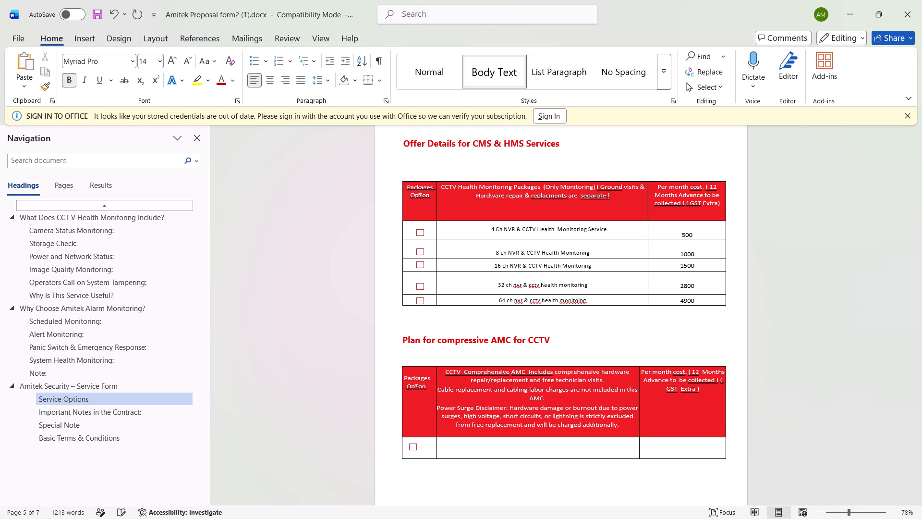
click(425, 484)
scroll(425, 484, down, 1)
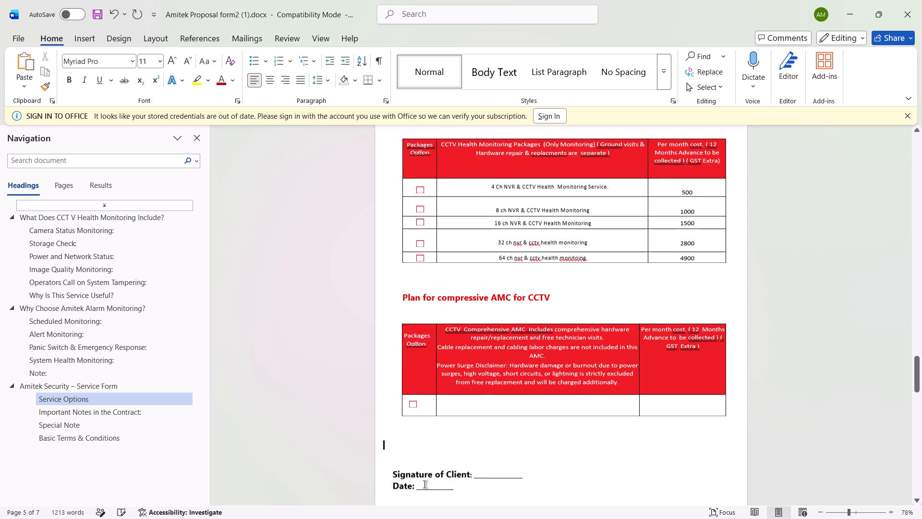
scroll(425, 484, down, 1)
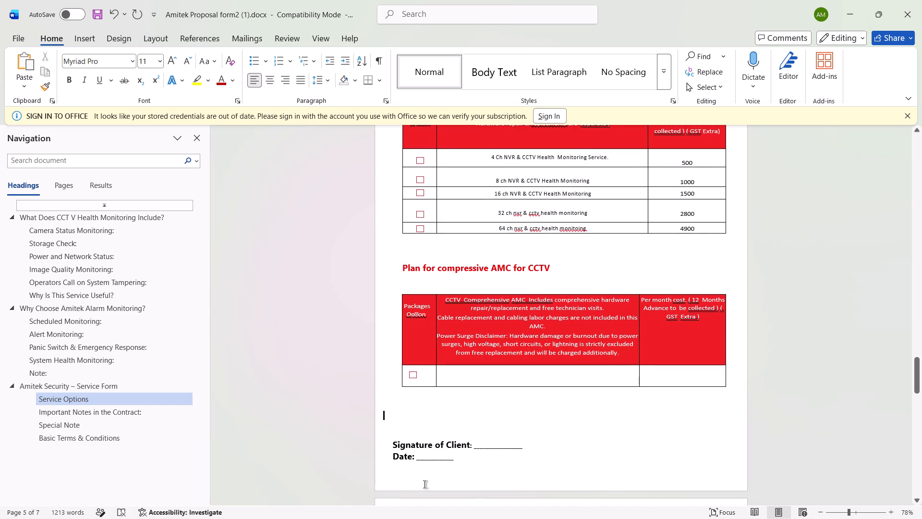
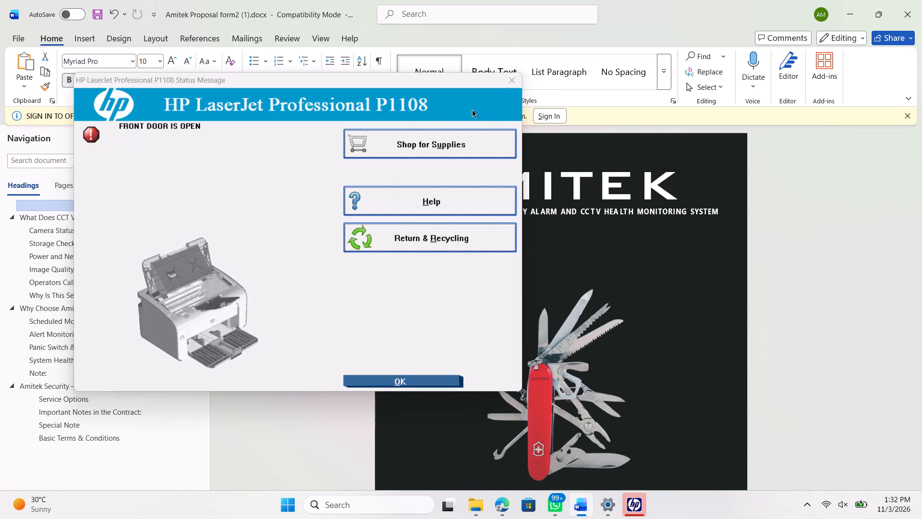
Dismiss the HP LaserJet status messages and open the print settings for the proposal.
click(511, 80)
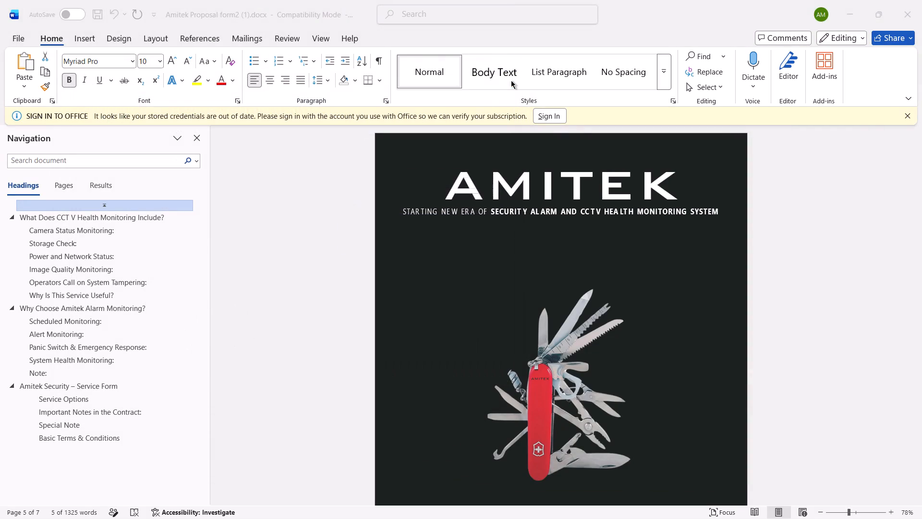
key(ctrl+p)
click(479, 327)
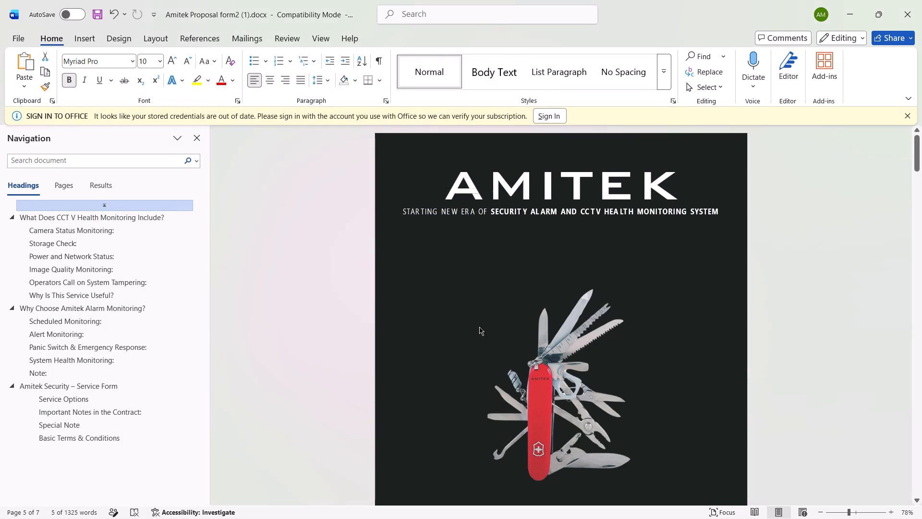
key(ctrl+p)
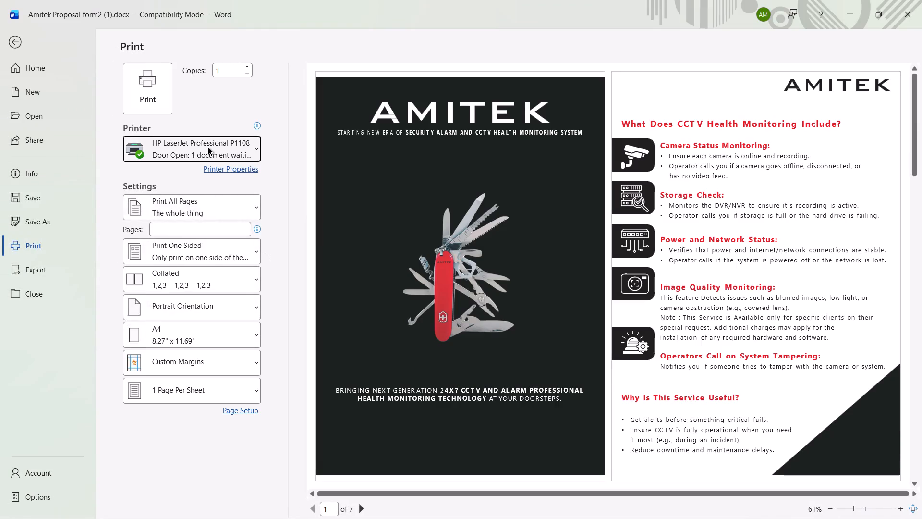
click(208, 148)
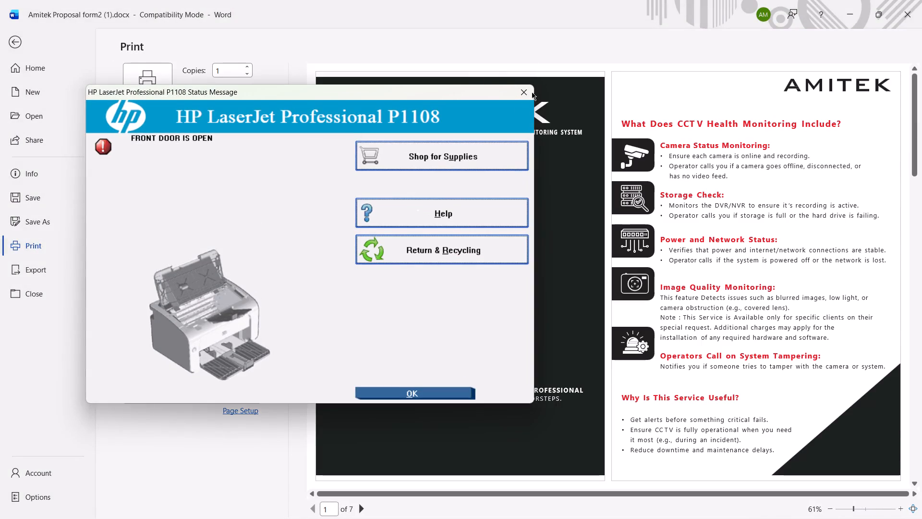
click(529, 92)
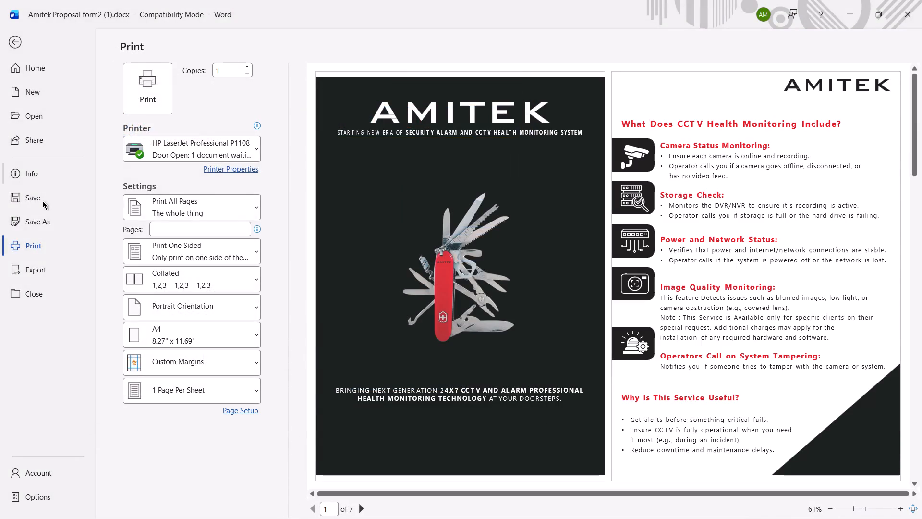
Save a copy of the proposal in the Downloads folder as a Word document named cms amitek 2.
click(34, 216)
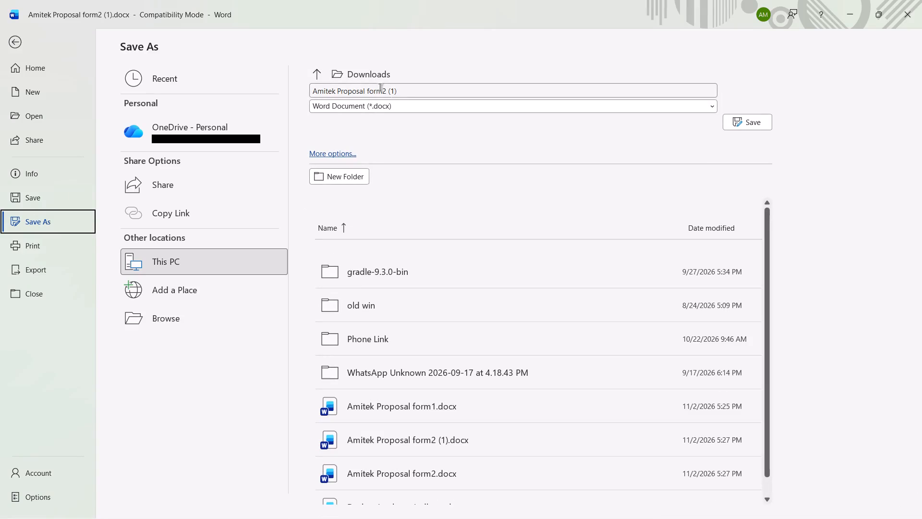
drag(415, 91, 283, 105)
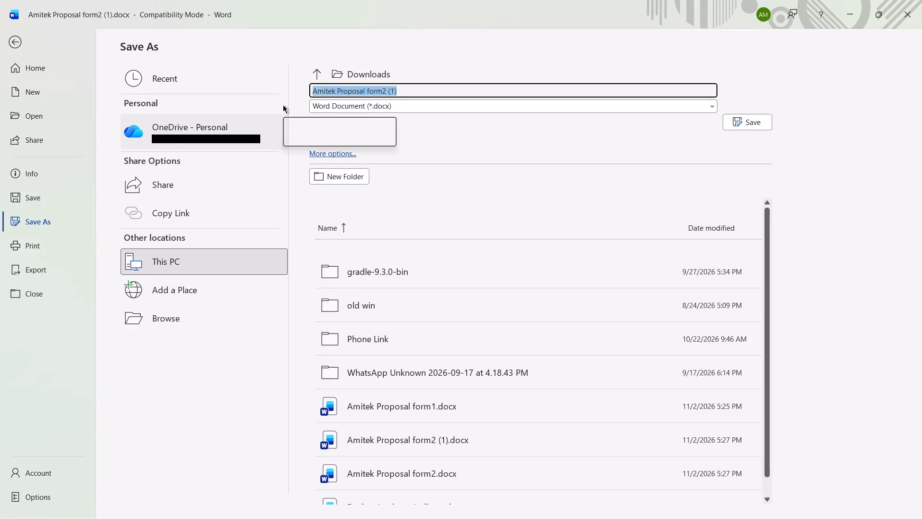
text(cm)
text(s)
key(space)
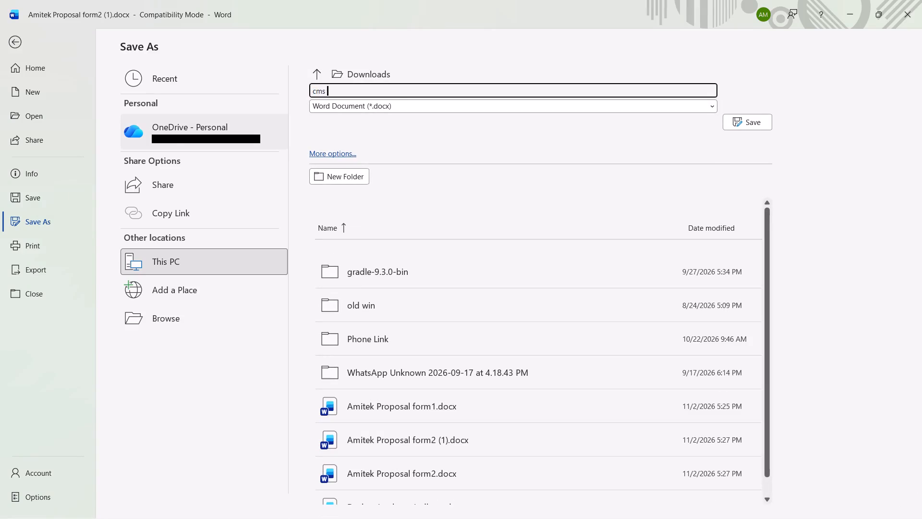
text(amitek 2)
click(737, 122)
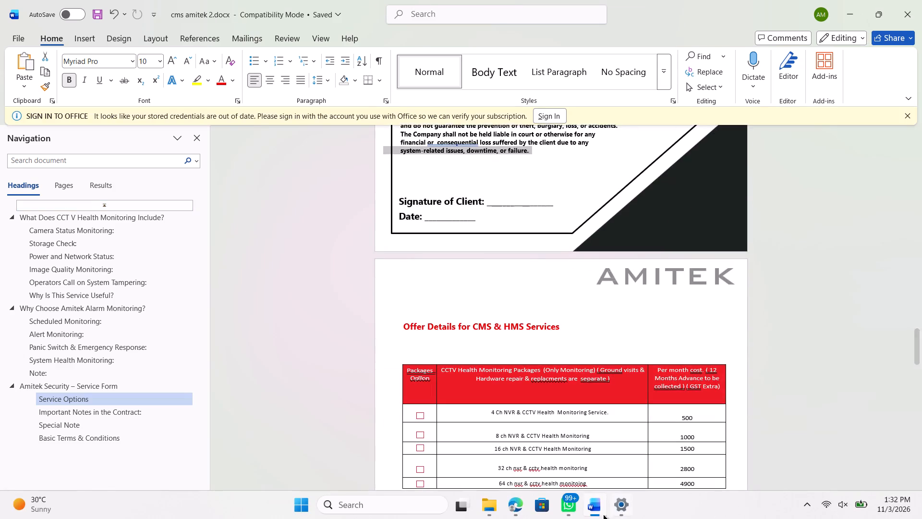
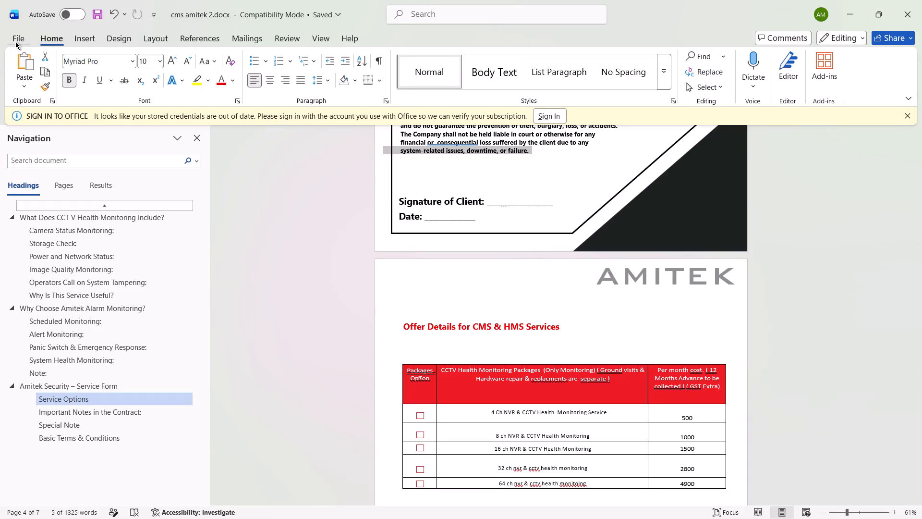
Save a PDF copy of the proposal in the Downloads folder under the name cms amitek 2.
click(15, 41)
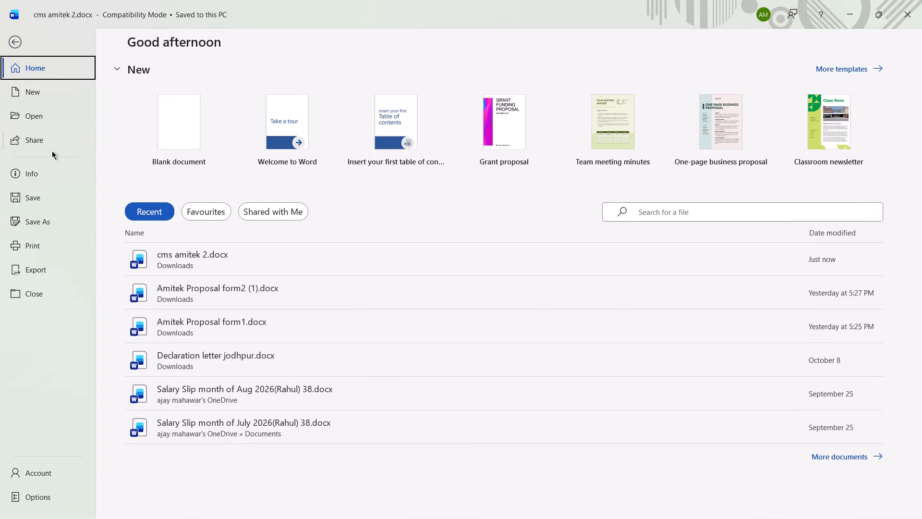
click(27, 217)
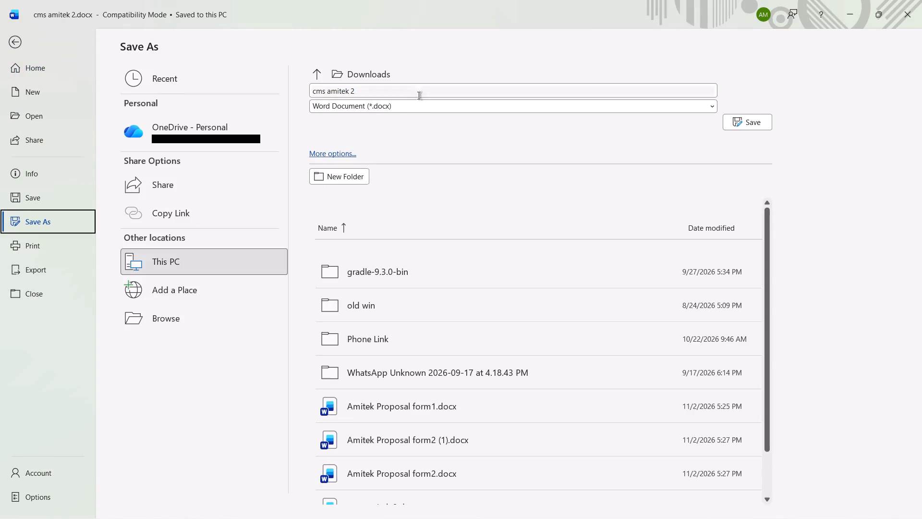
click(423, 111)
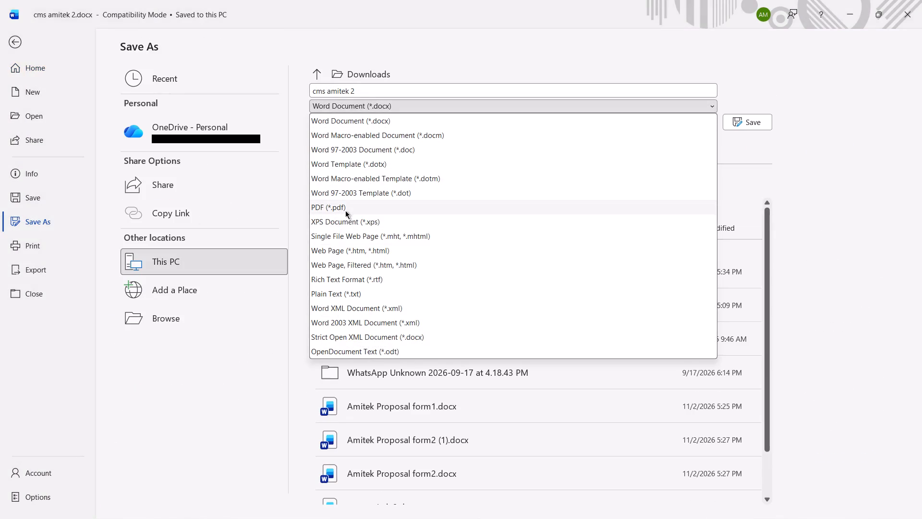
click(345, 210)
click(742, 129)
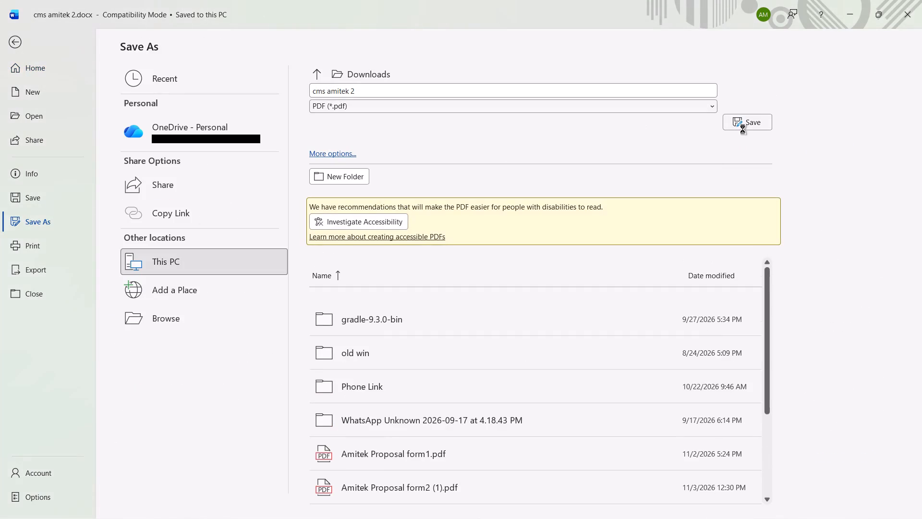